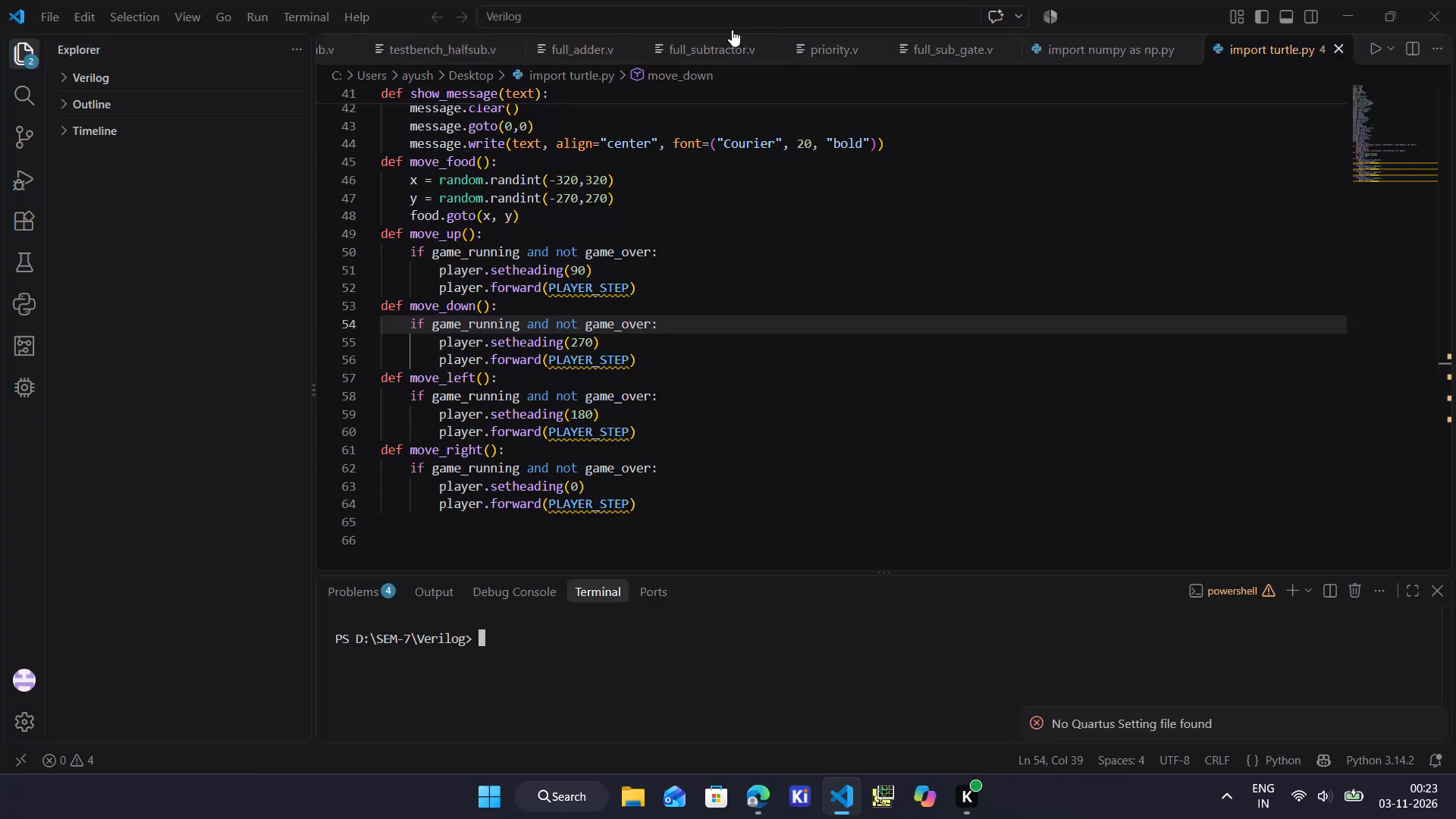
Expand the Verilog project, collapse the 6T_SRAM and adder folders, and open the ALU testbench tb_alu.v.
{"action": "scroll", "coordinate": [708, 53], "scroll_direction": "right", "scroll_amount": 6}
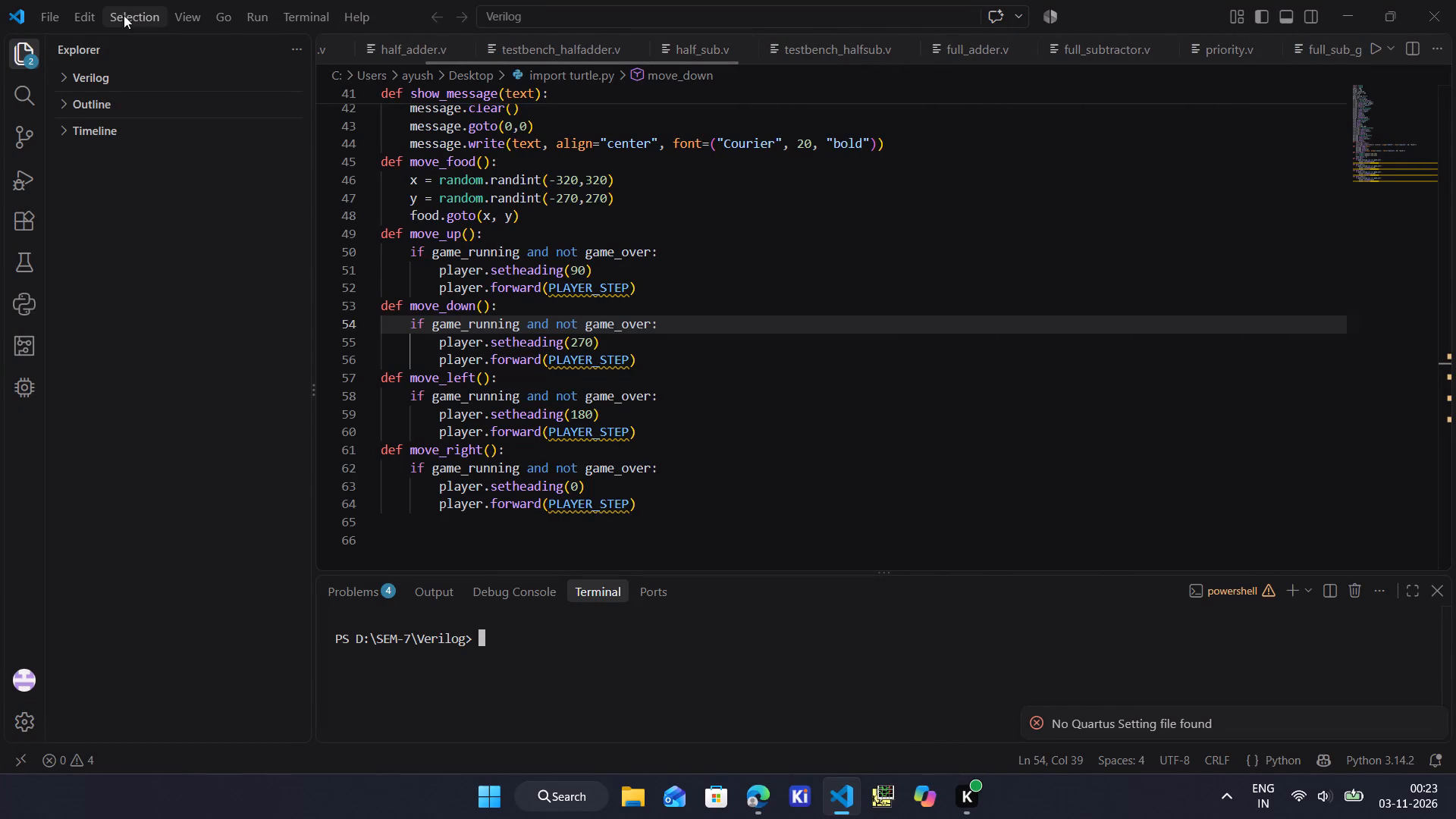
{"action": "left_click", "coordinate": [64, 75]}
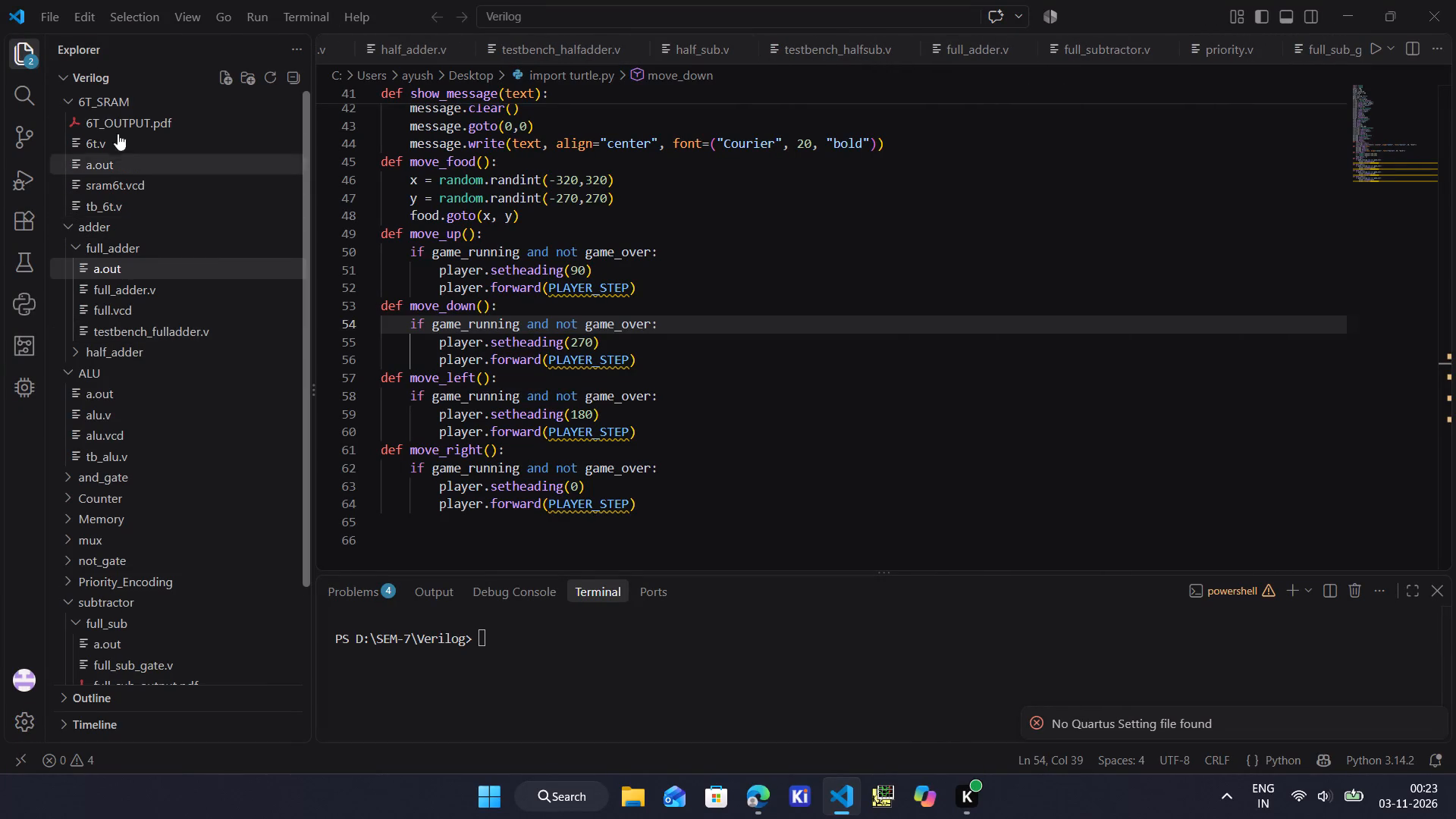
{"action": "left_click", "coordinate": [64, 96]}
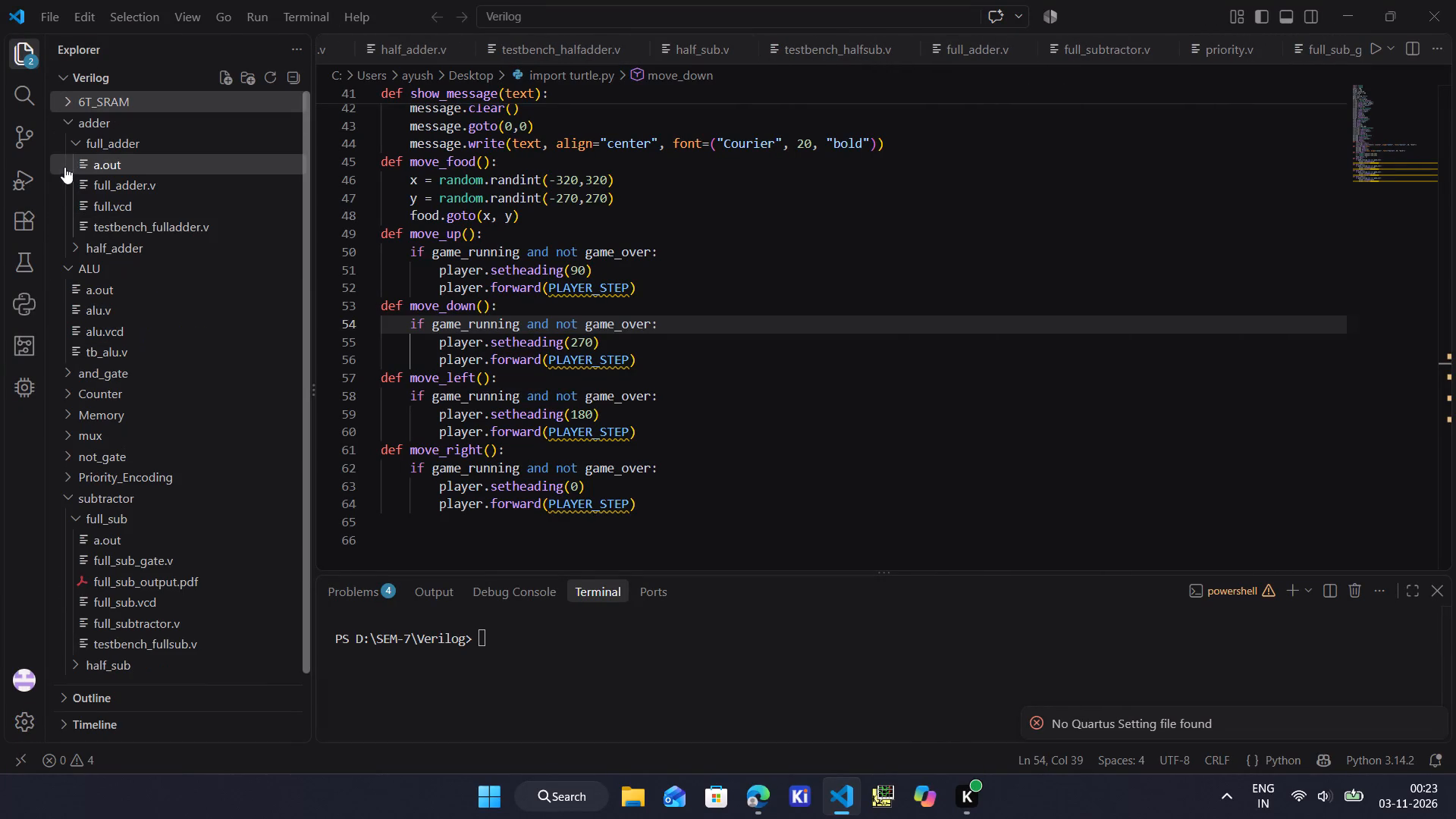
{"action": "left_click", "coordinate": [64, 124]}
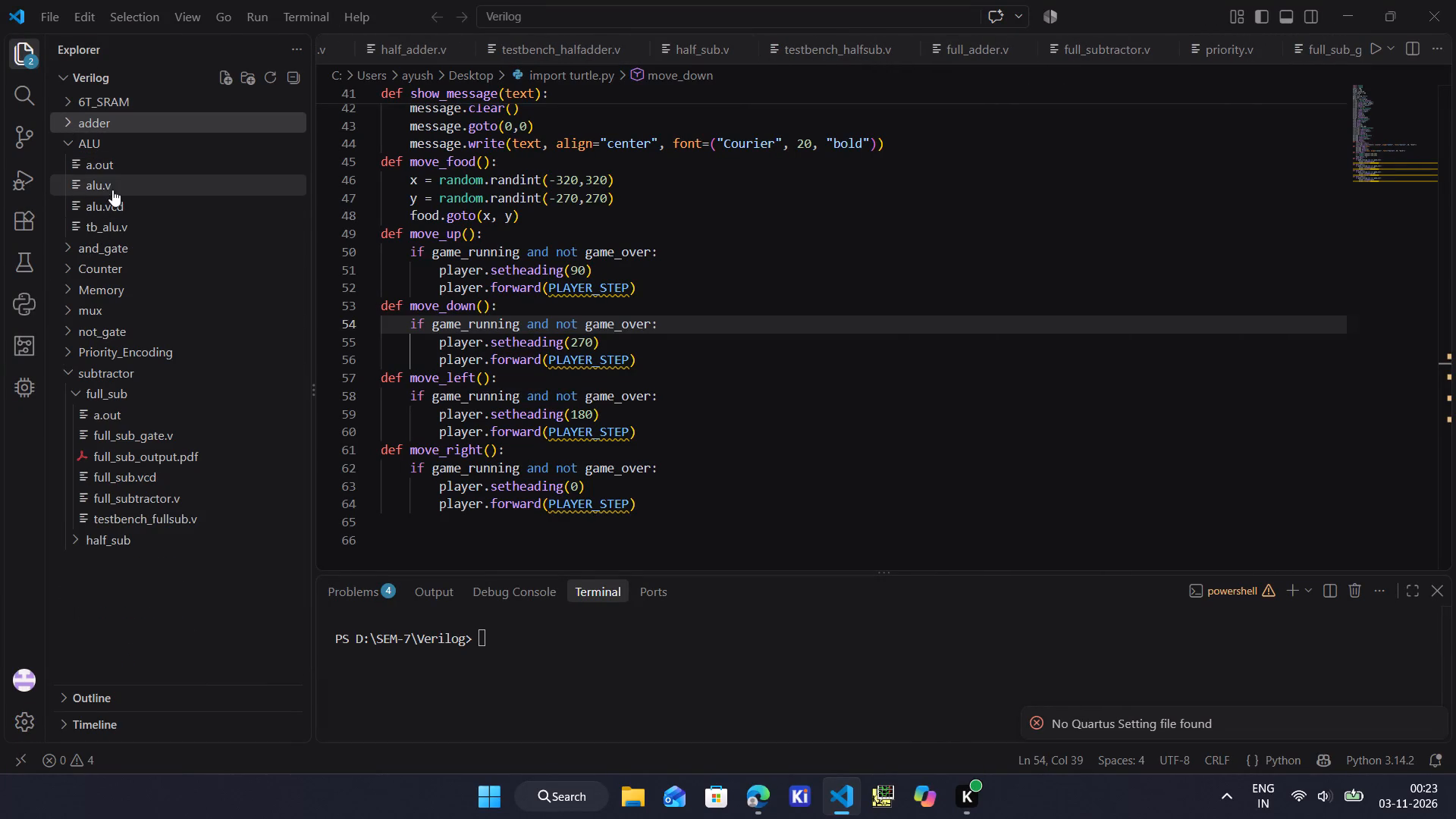
{"action": "left_click", "coordinate": [119, 212]}
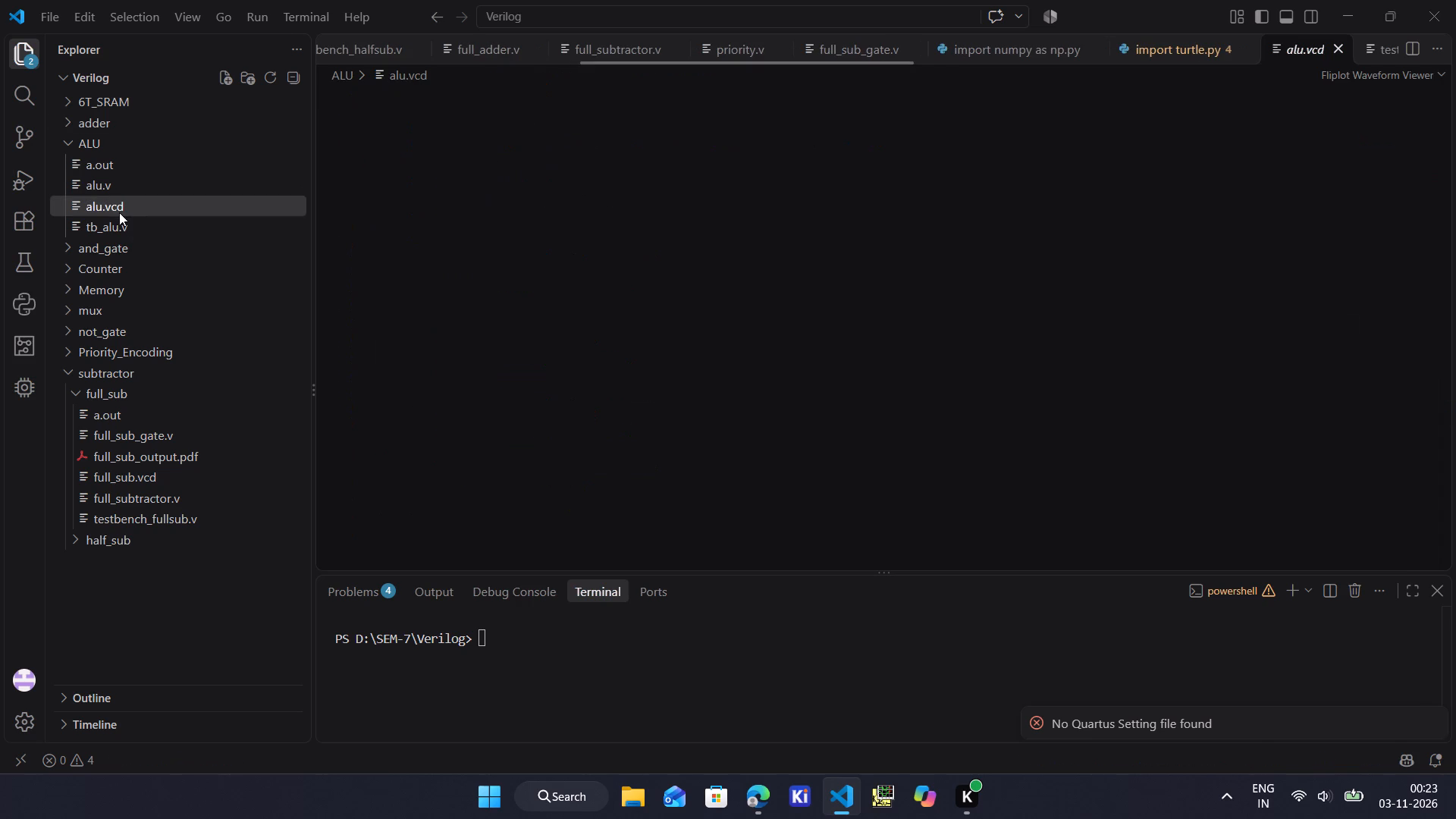
{"action": "left_click", "coordinate": [127, 237]}
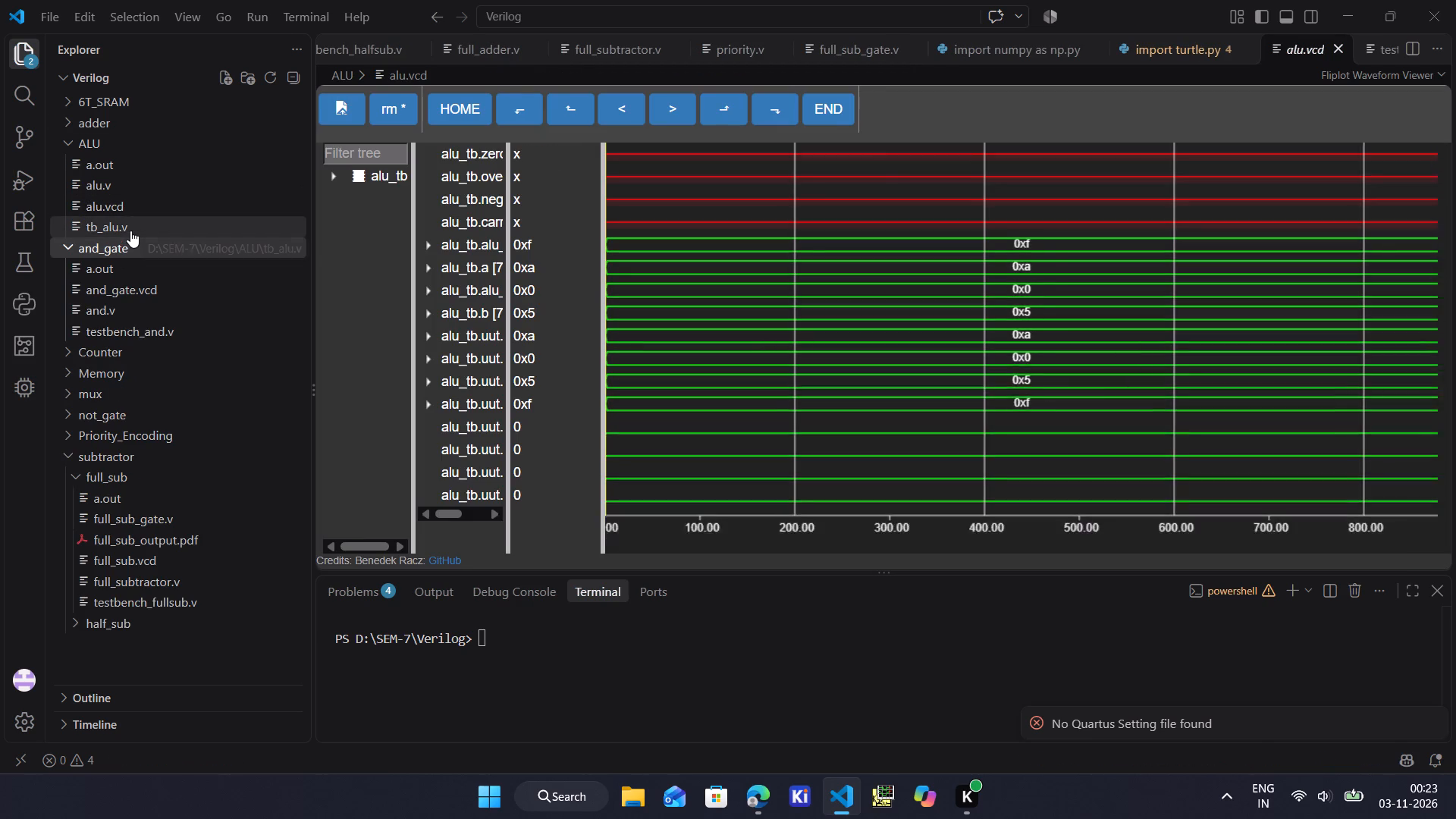
{"action": "left_click", "coordinate": [130, 225]}
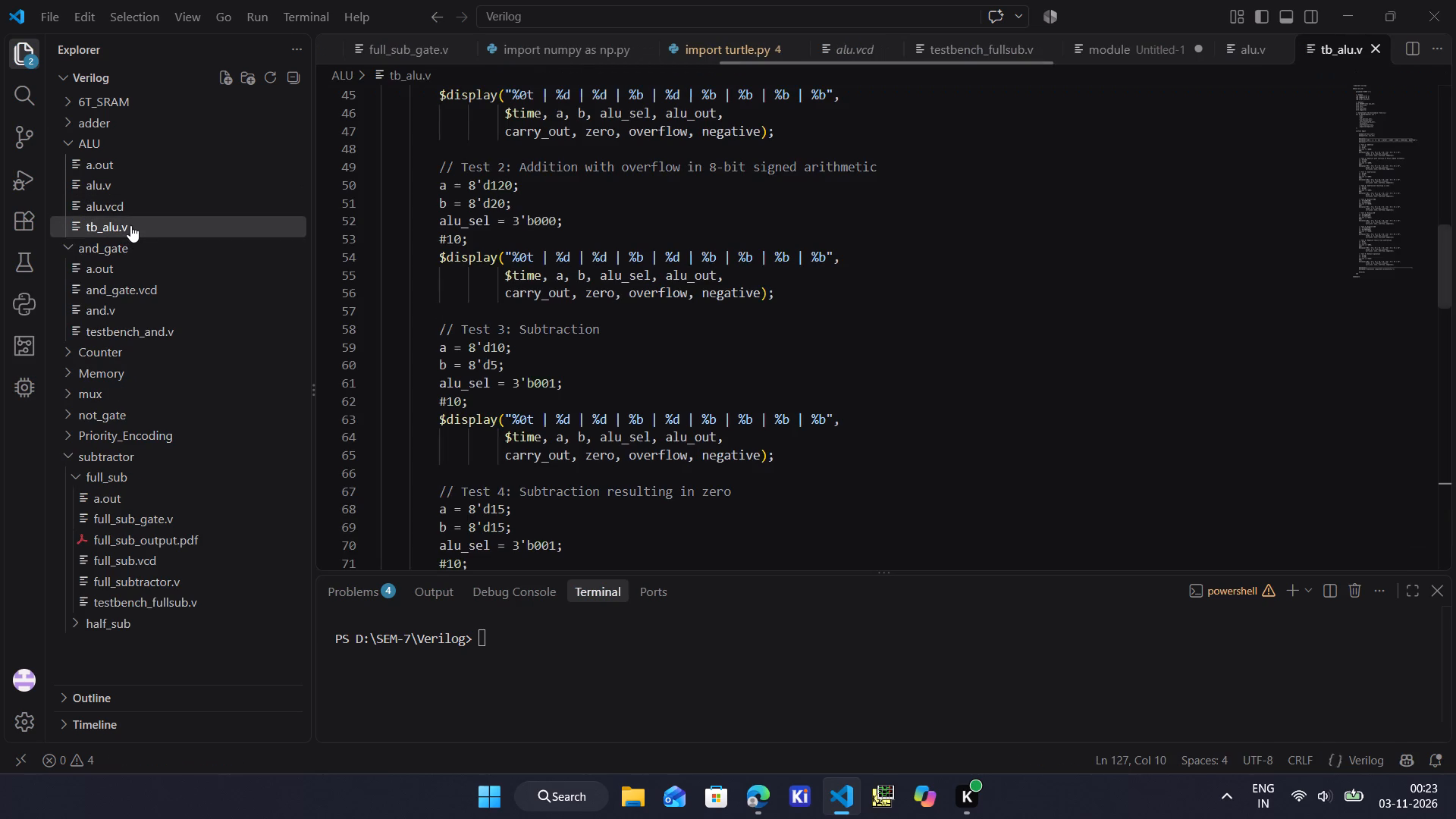
{"action": "left_click", "coordinate": [143, 243]}
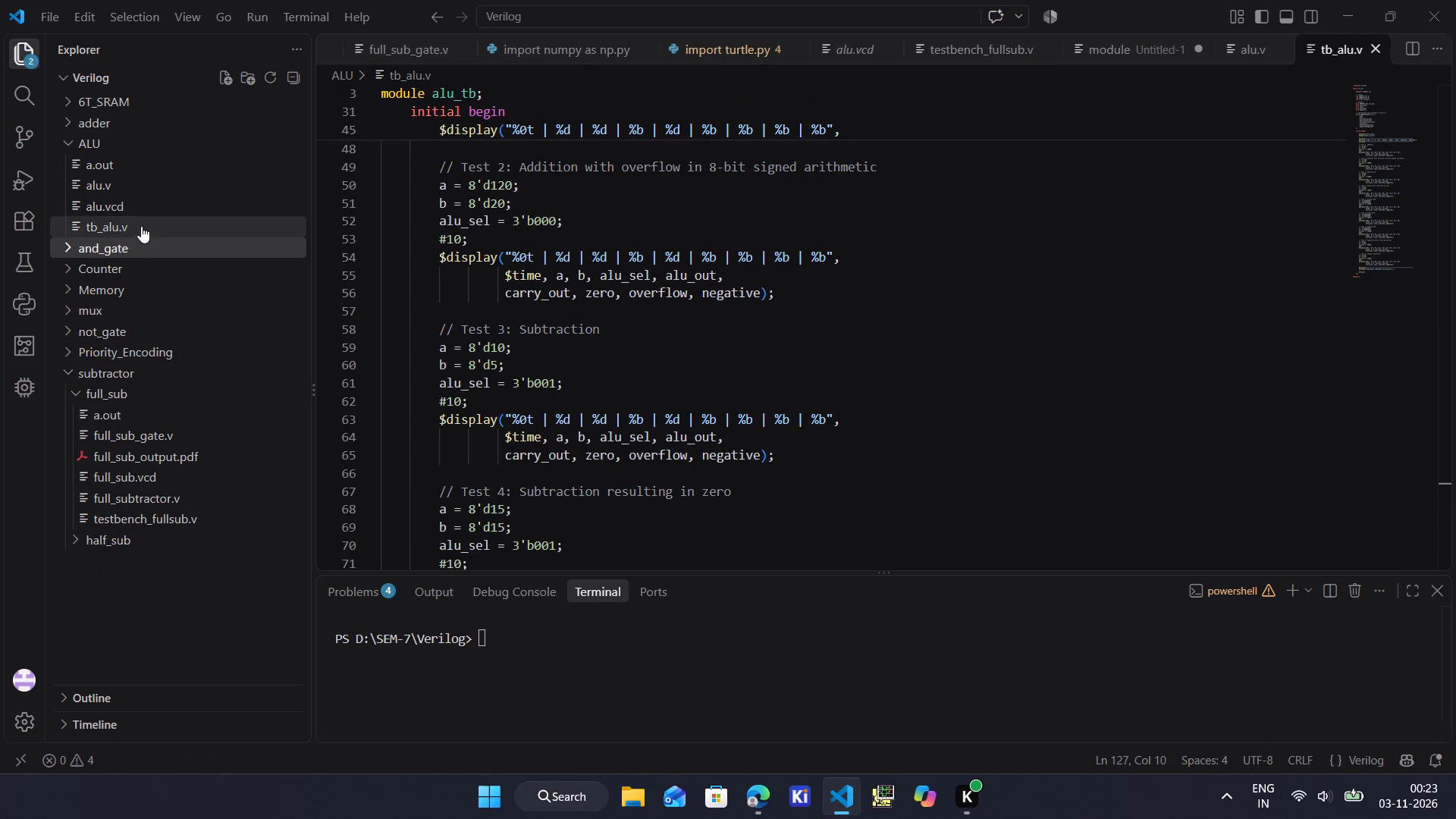
{"action": "left_click", "coordinate": [141, 226]}
Open the alu.vcd waveform from the ALU folder and examine its signal traces.
{"action": "left_click", "coordinate": [143, 199]}
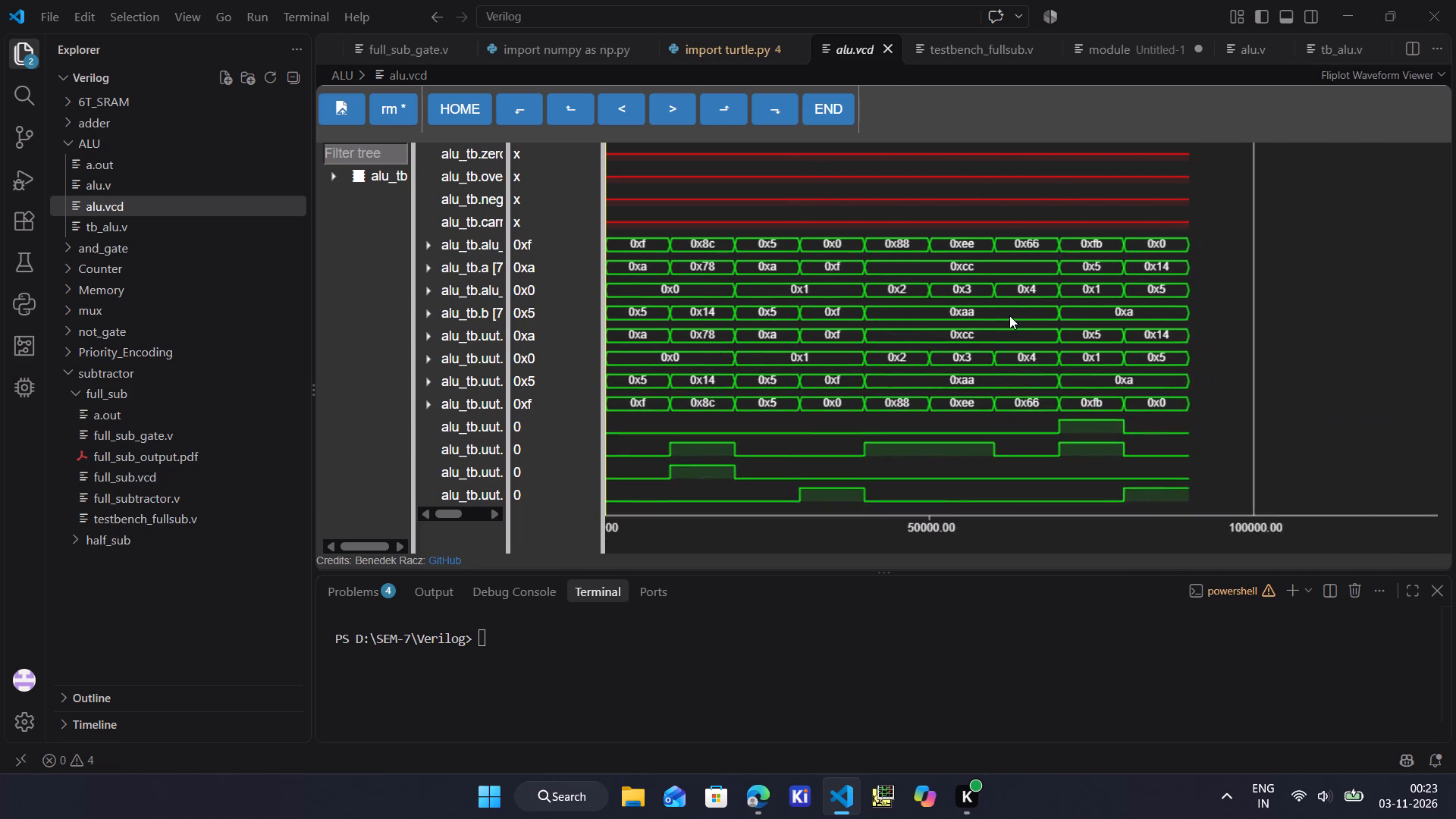
{"action": "scroll", "coordinate": [933, 420], "scroll_direction": "down", "scroll_amount": 2}
{"action": "scroll", "coordinate": [933, 420], "scroll_direction": "up", "scroll_amount": 2}
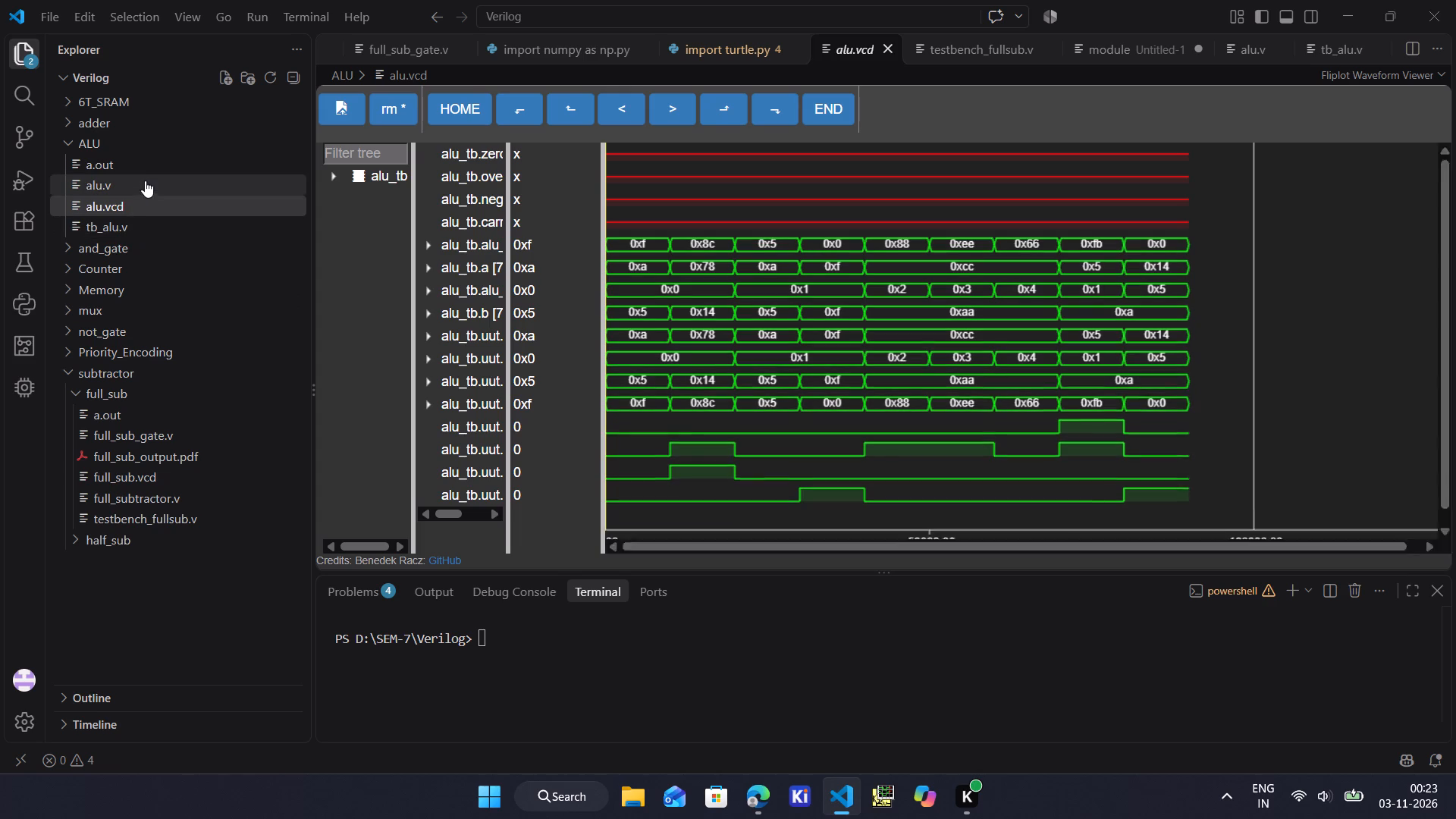
Switch to Microsoft Edge and open the Word web app at word.cloud.microsoft.
{"action": "left_click", "coordinate": [751, 805]}
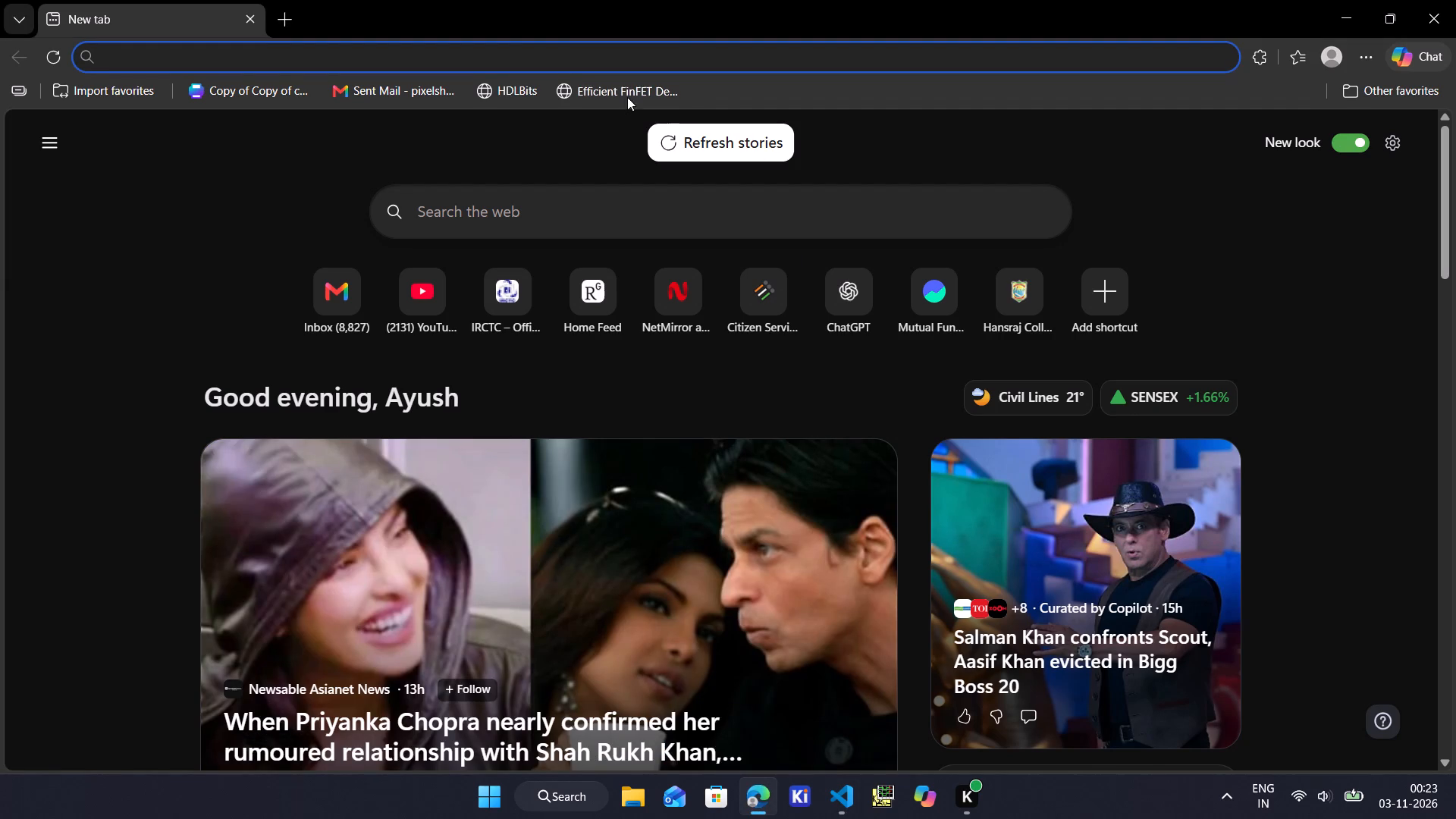
{"action": "left_click", "coordinate": [573, 56]}
{"action": "type", "text": "word"}
{"action": "key", "text": "Return"}
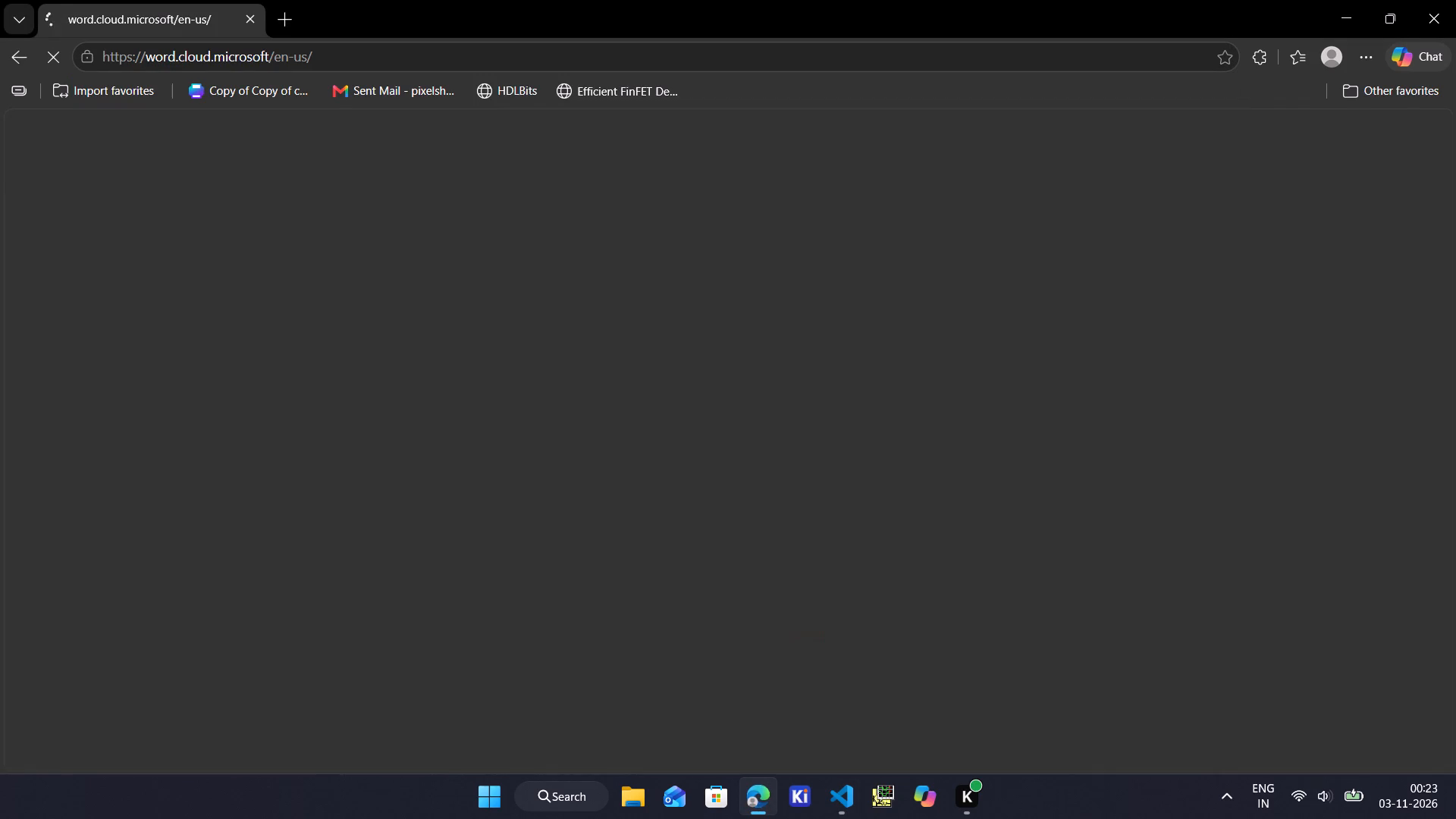
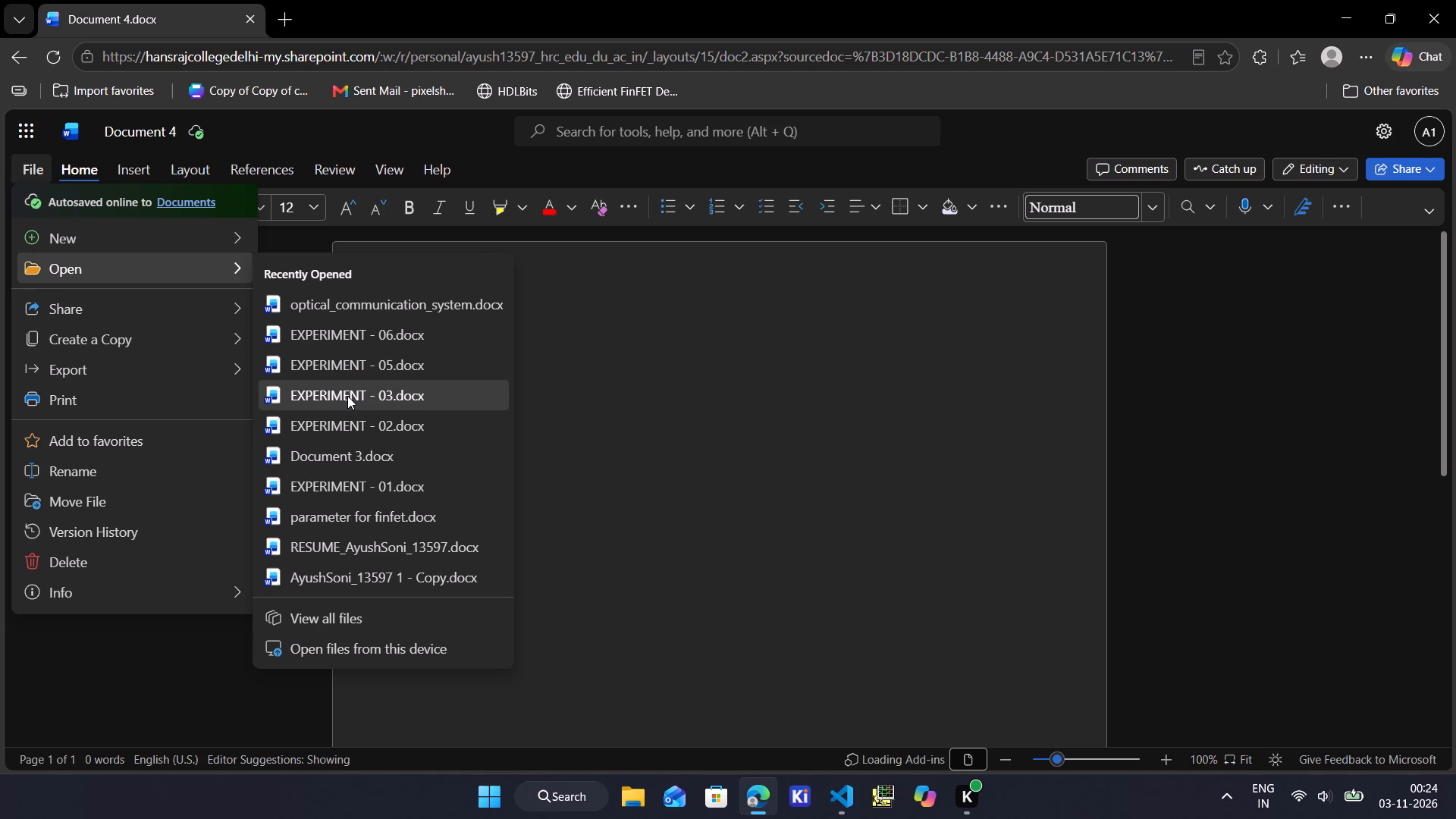
Open EXPERIMENT - 05.docx from the recent files and create an online copy of it.
{"action": "left_click", "coordinate": [366, 363]}
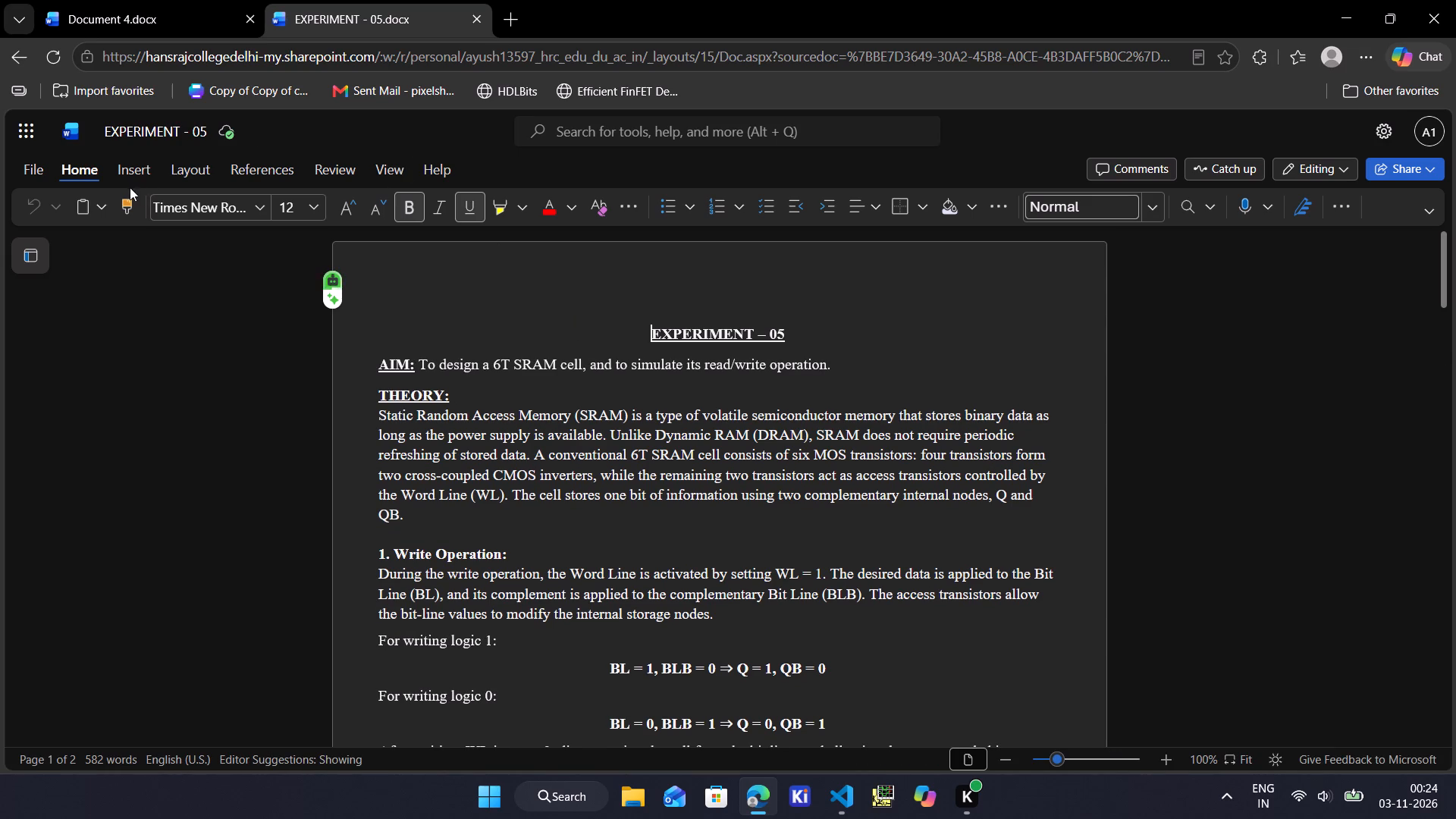
{"action": "left_click", "coordinate": [32, 165]}
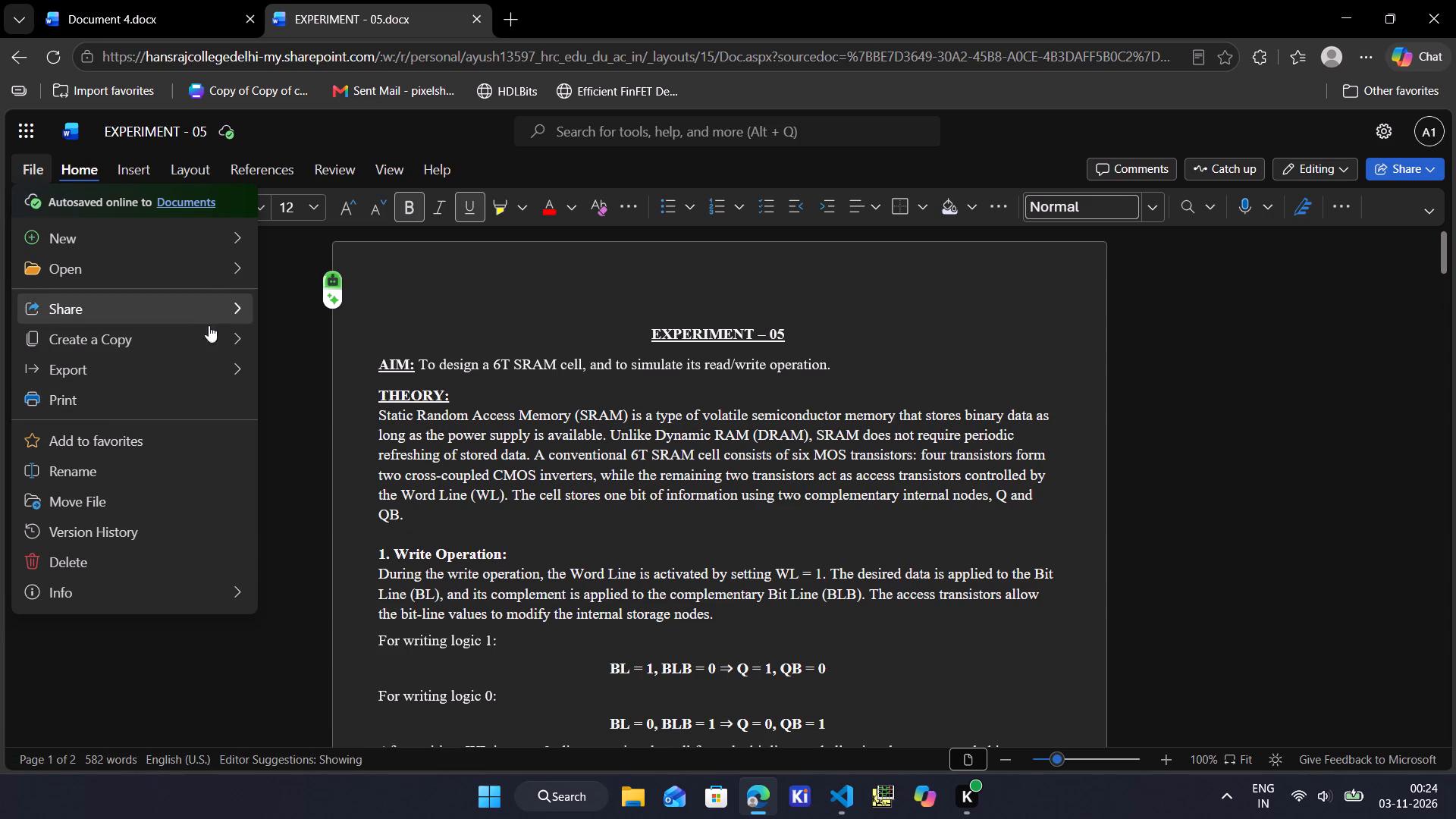
{"action": "left_click", "coordinate": [337, 347]}
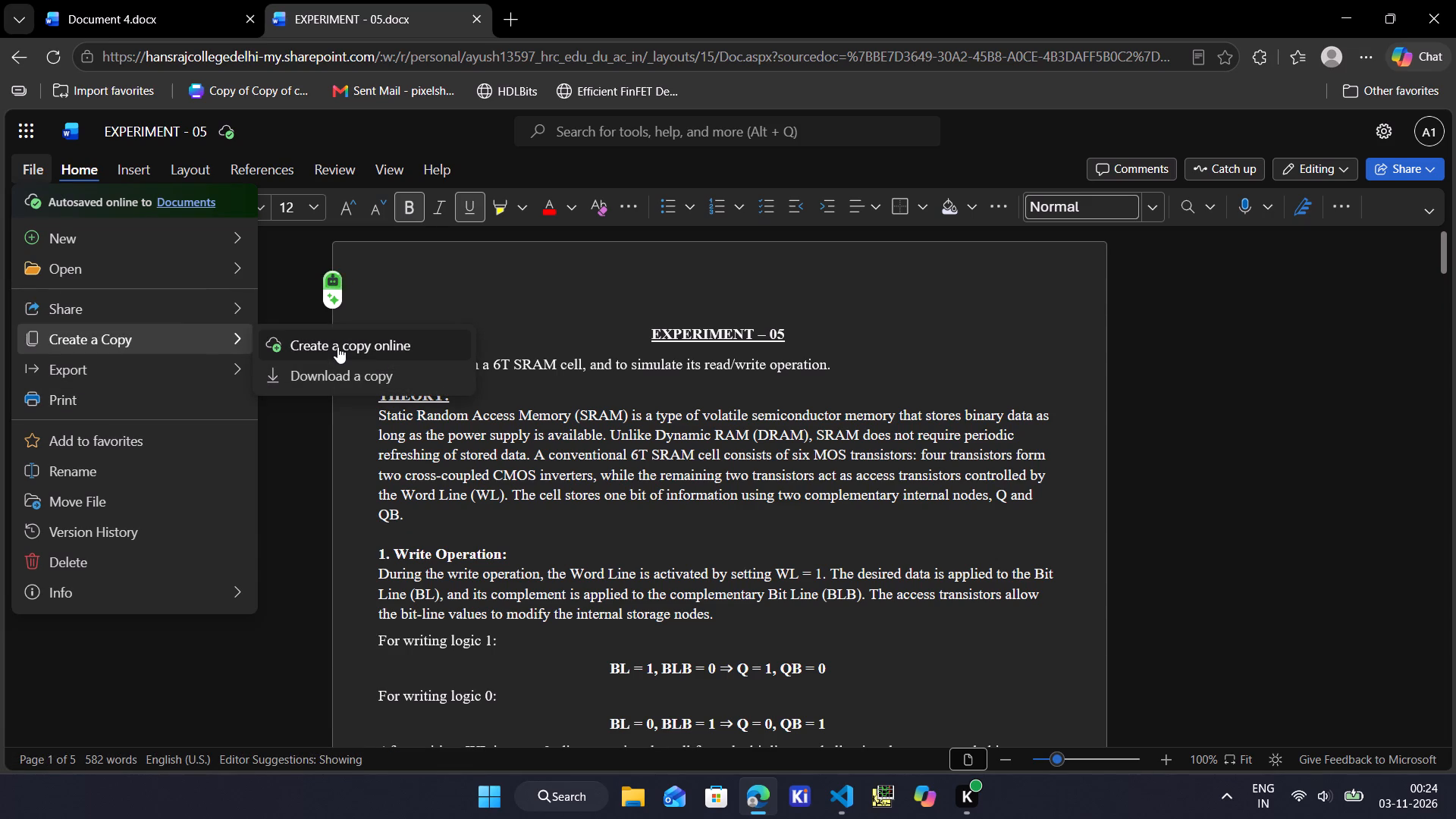
{"action": "left_click", "coordinate": [760, 568]}
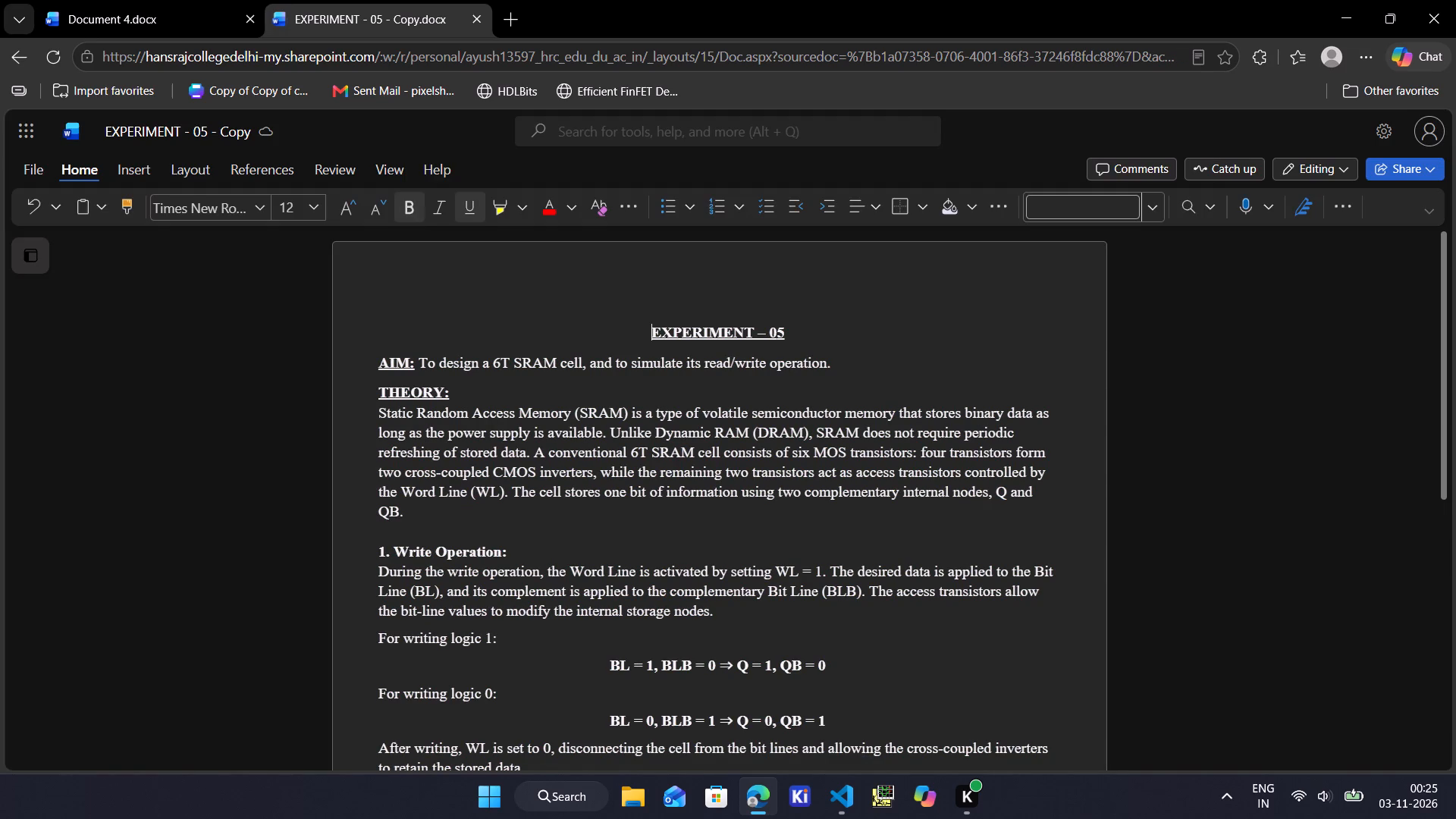
Set the page margins of the copied document to Narrow, 0.5" on every side.
{"action": "left_click", "coordinate": [36, 174]}
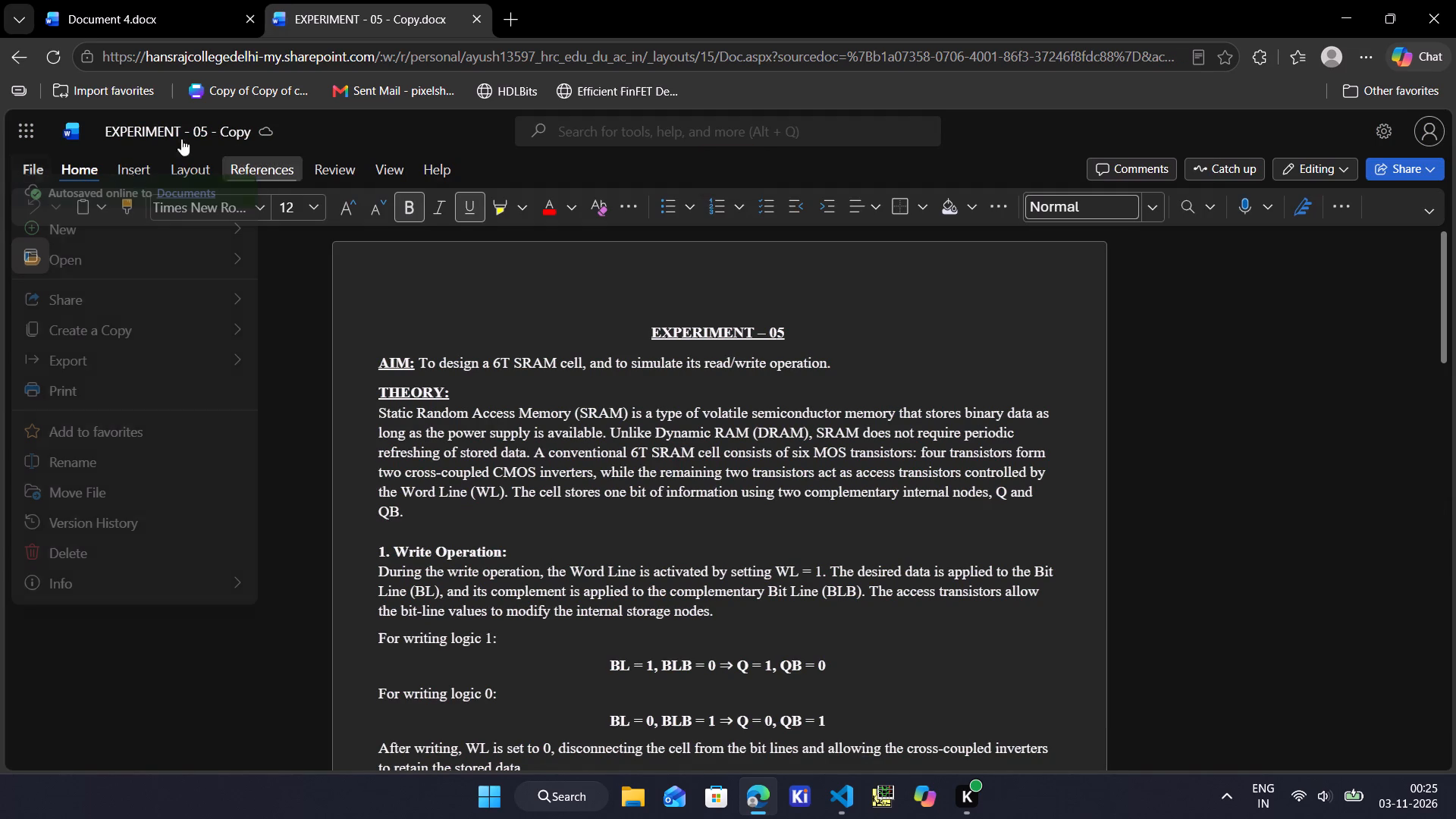
{"action": "left_click", "coordinate": [135, 168]}
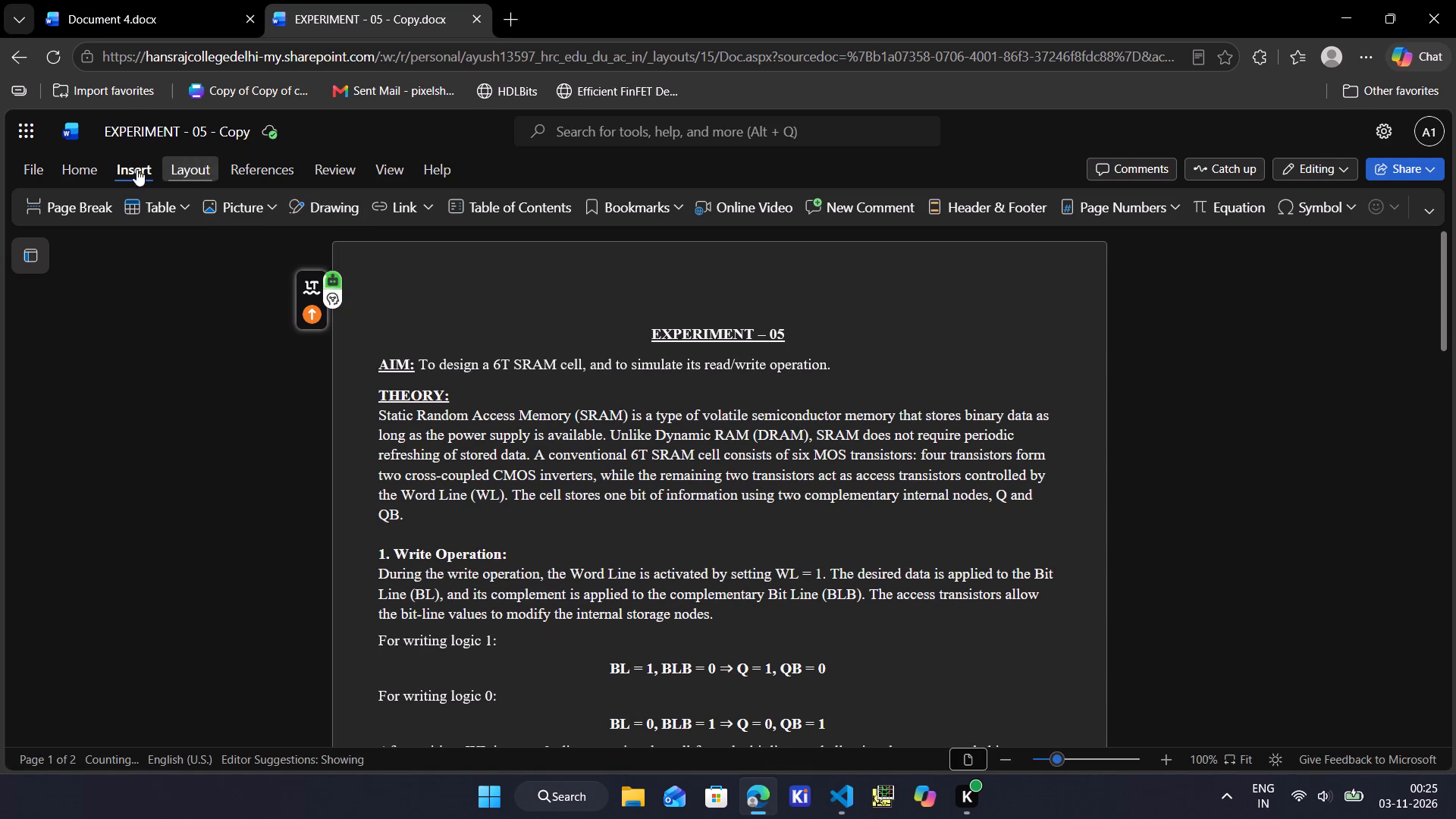
{"action": "left_click", "coordinate": [202, 167]}
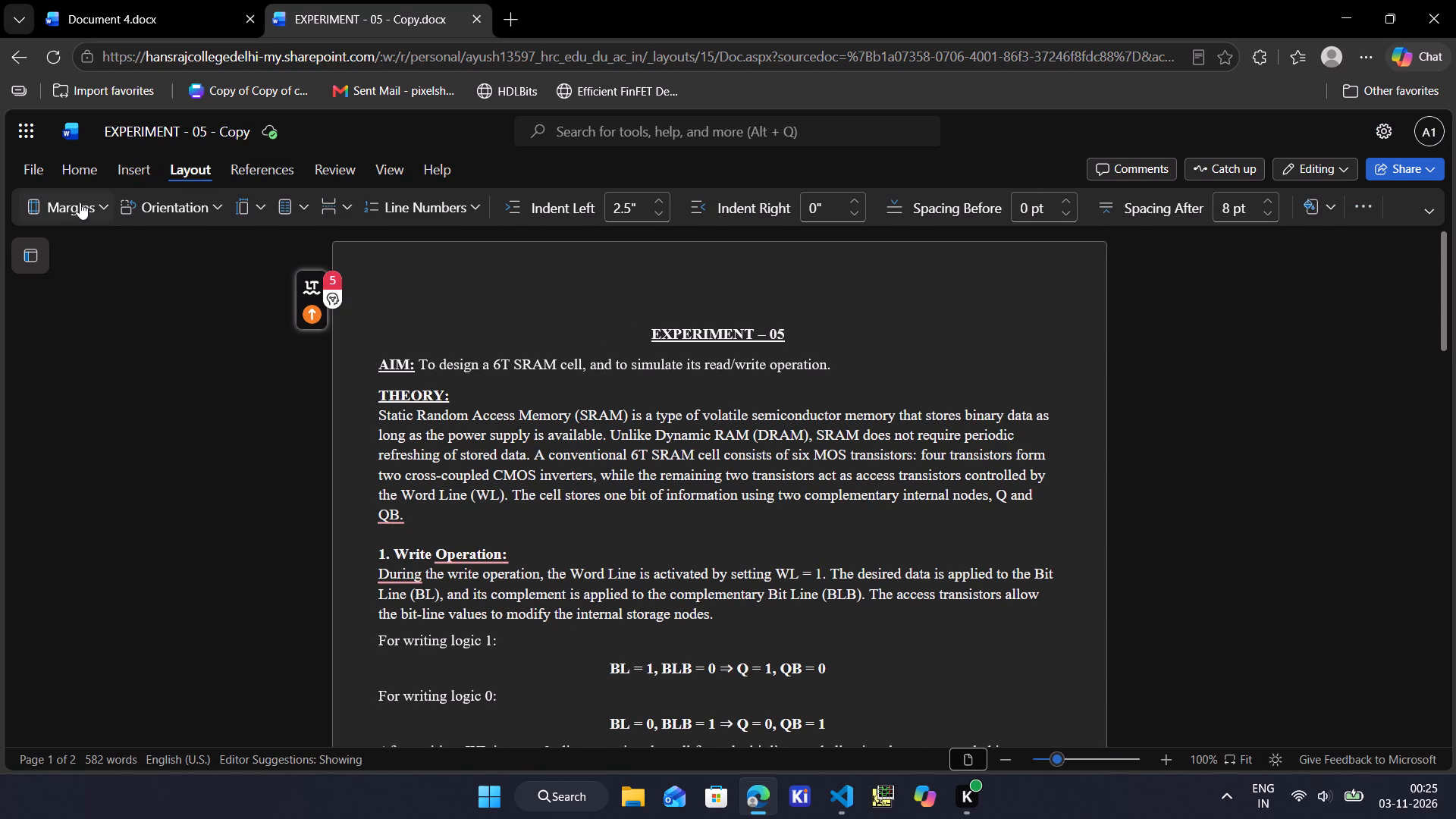
{"action": "left_click", "coordinate": [100, 211]}
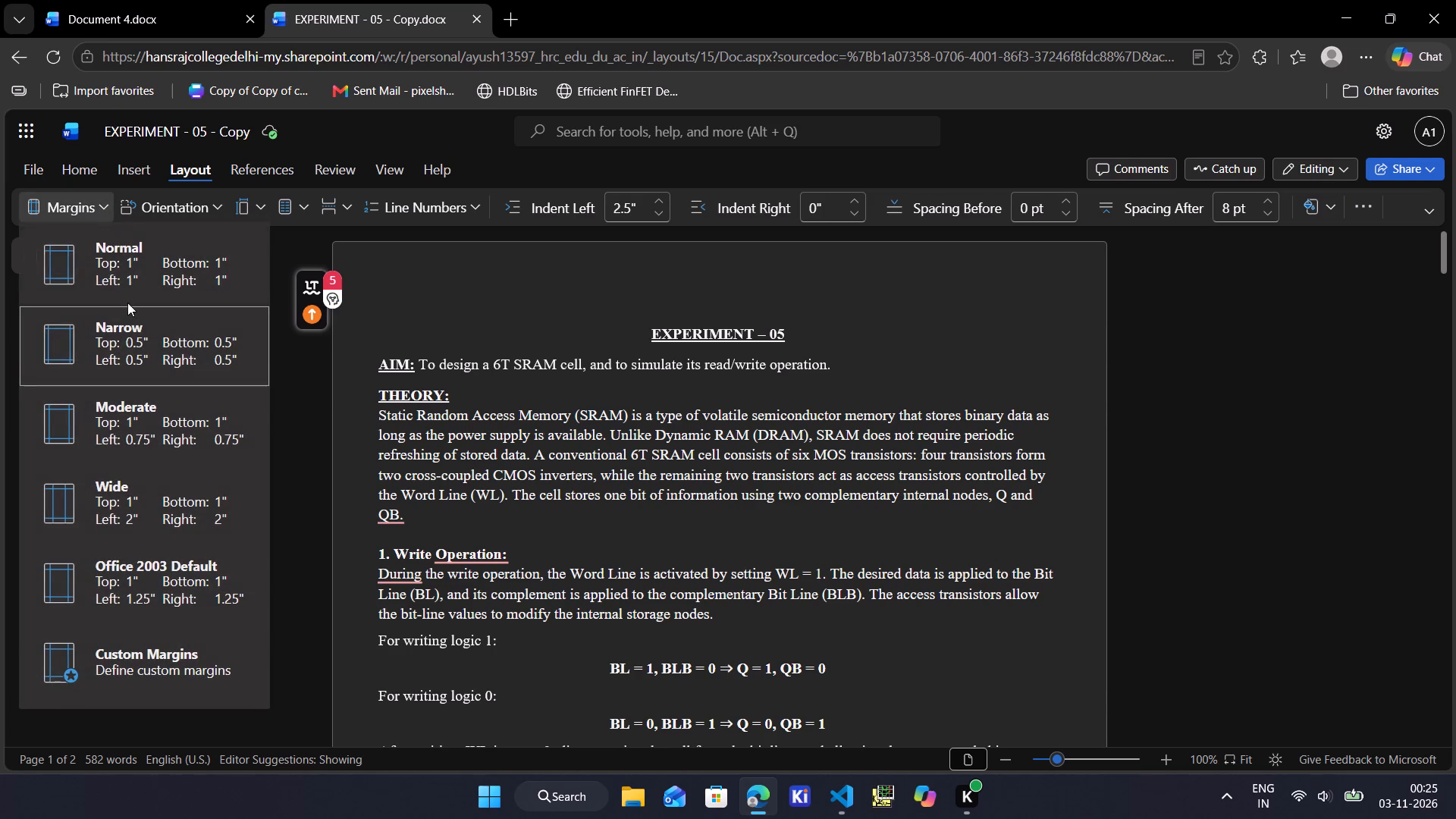
{"action": "left_click", "coordinate": [116, 322]}
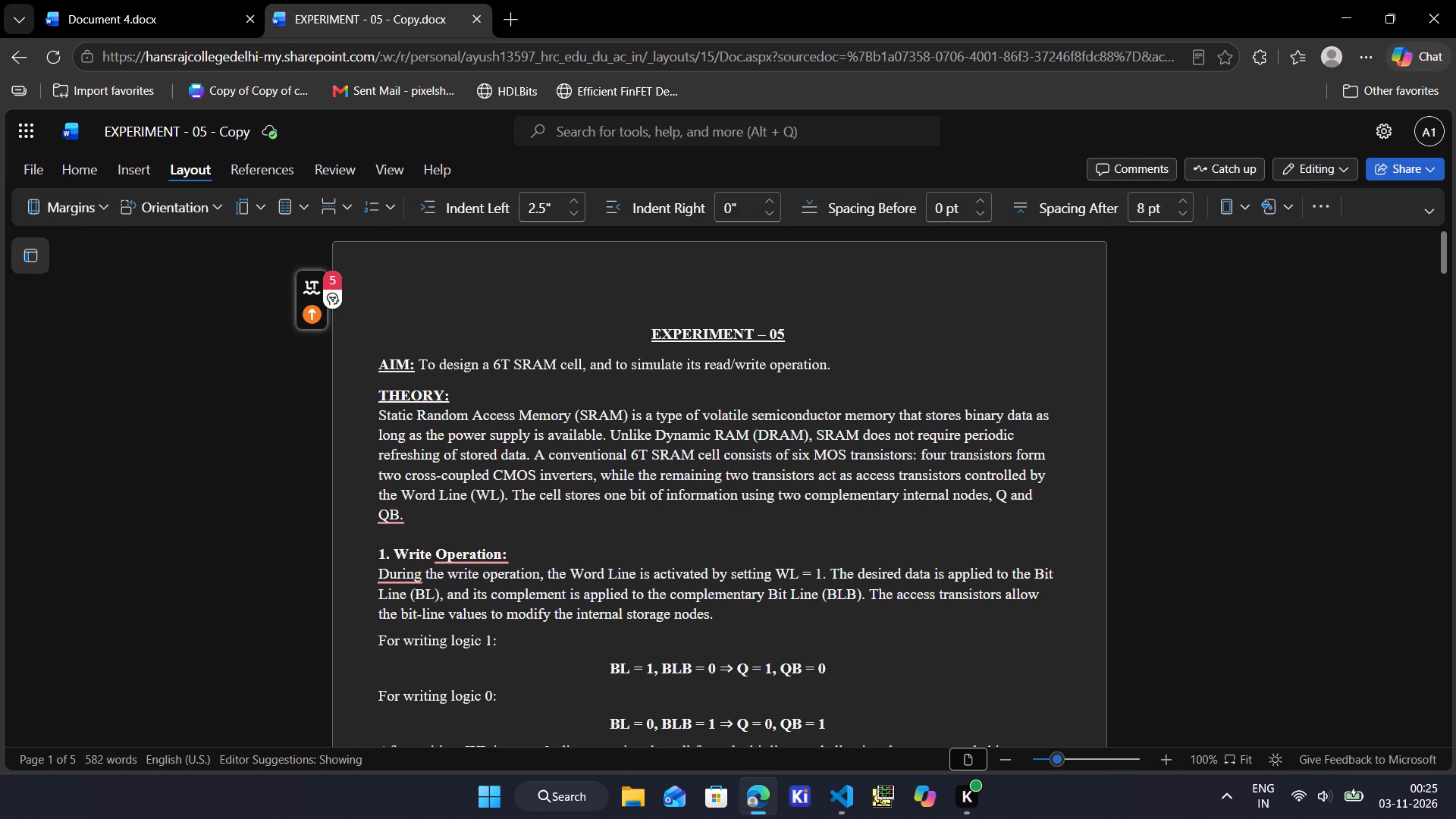
Change the experiment number in the document heading to 04.
{"action": "left_click", "coordinate": [789, 331]}
{"action": "key", "text": "BackSpace"}
{"action": "key", "text": "4"}
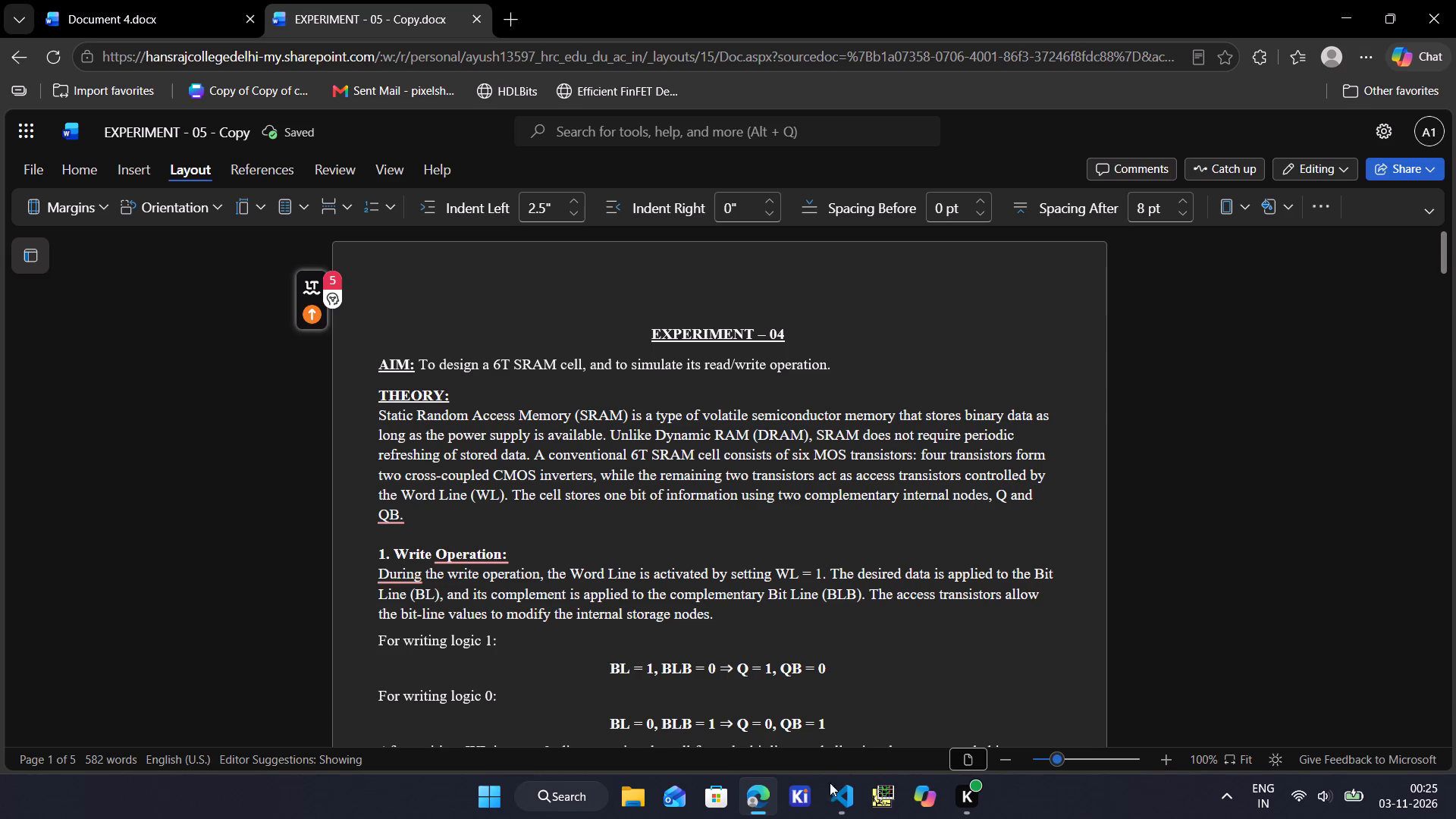
Switch to File Explorer and open 27052025_Merge_notification_idas.pdf from the SEM-7 folder on Local Disk (D:).
{"action": "left_click", "coordinate": [631, 794]}
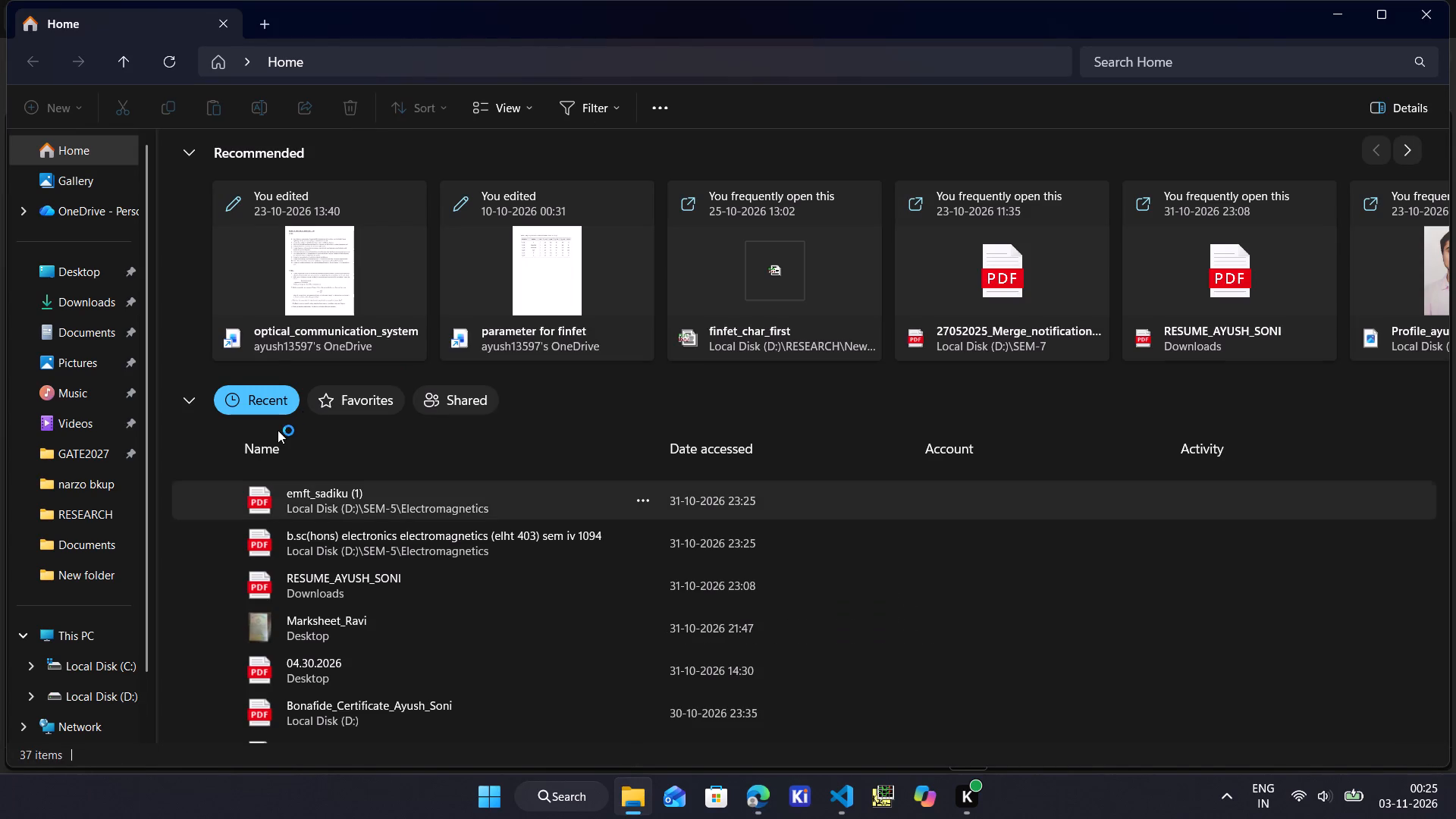
{"action": "left_click", "coordinate": [113, 701]}
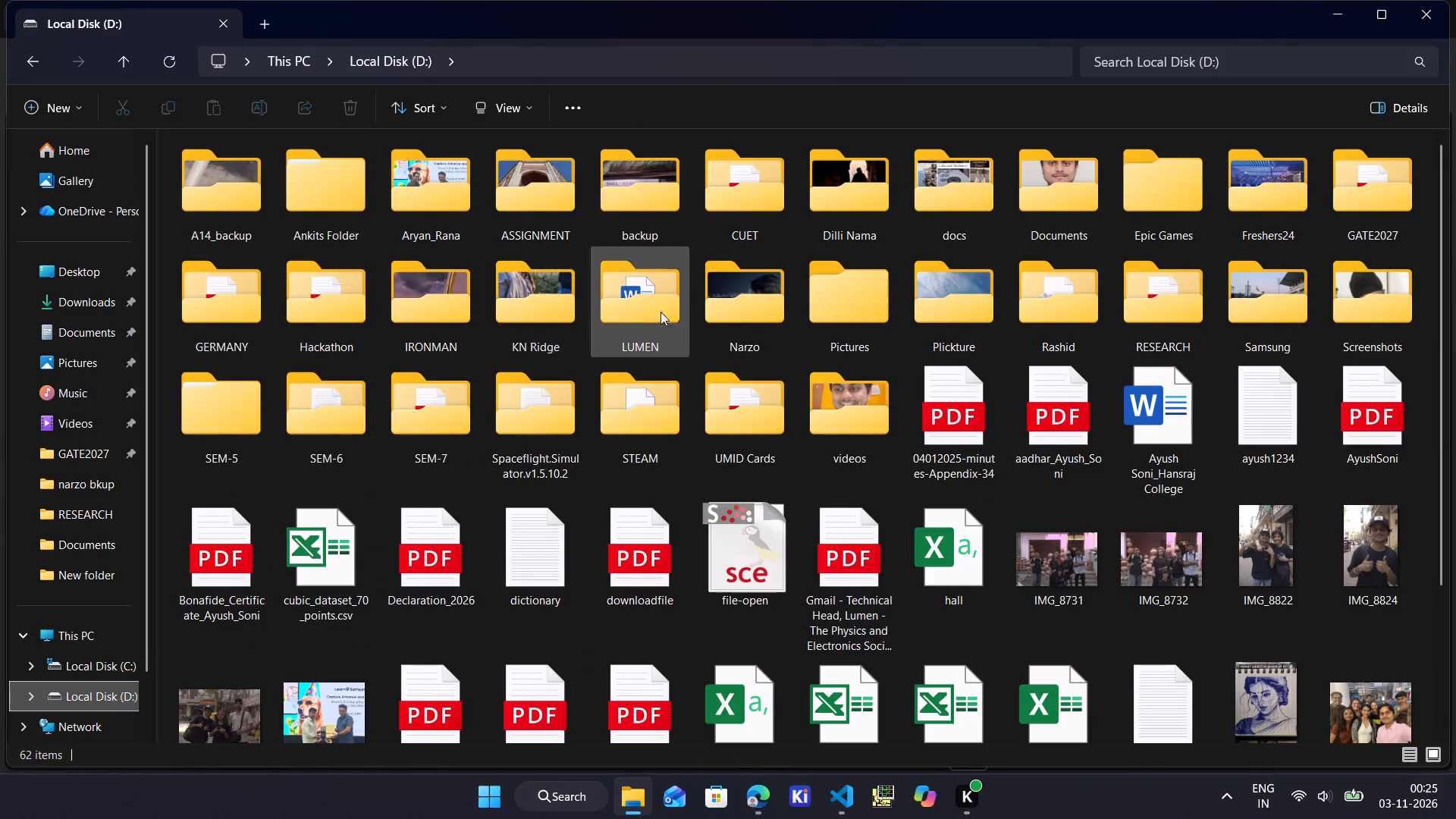
{"action": "double_click", "coordinate": [447, 425]}
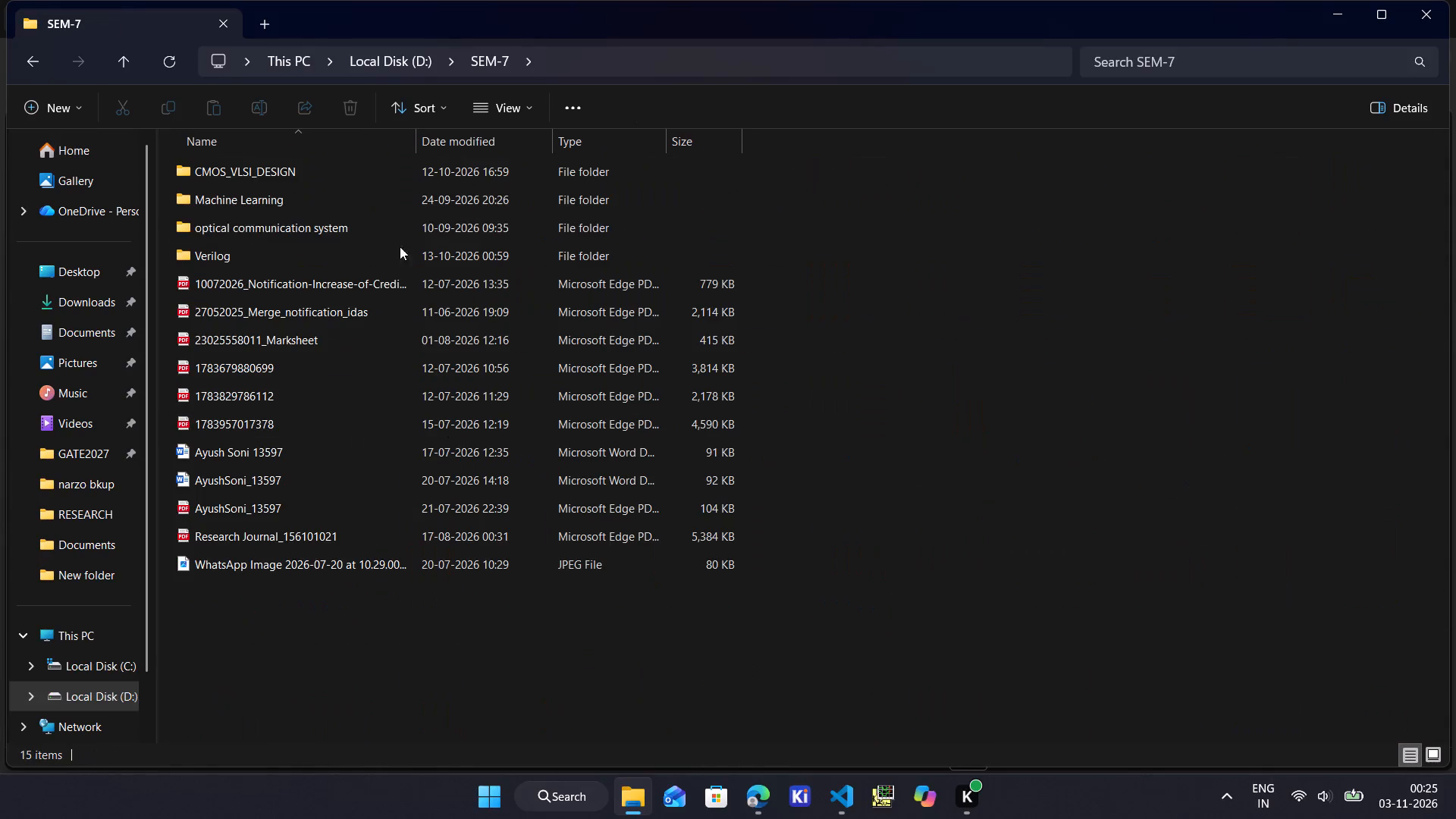
{"action": "left_click", "coordinate": [389, 290]}
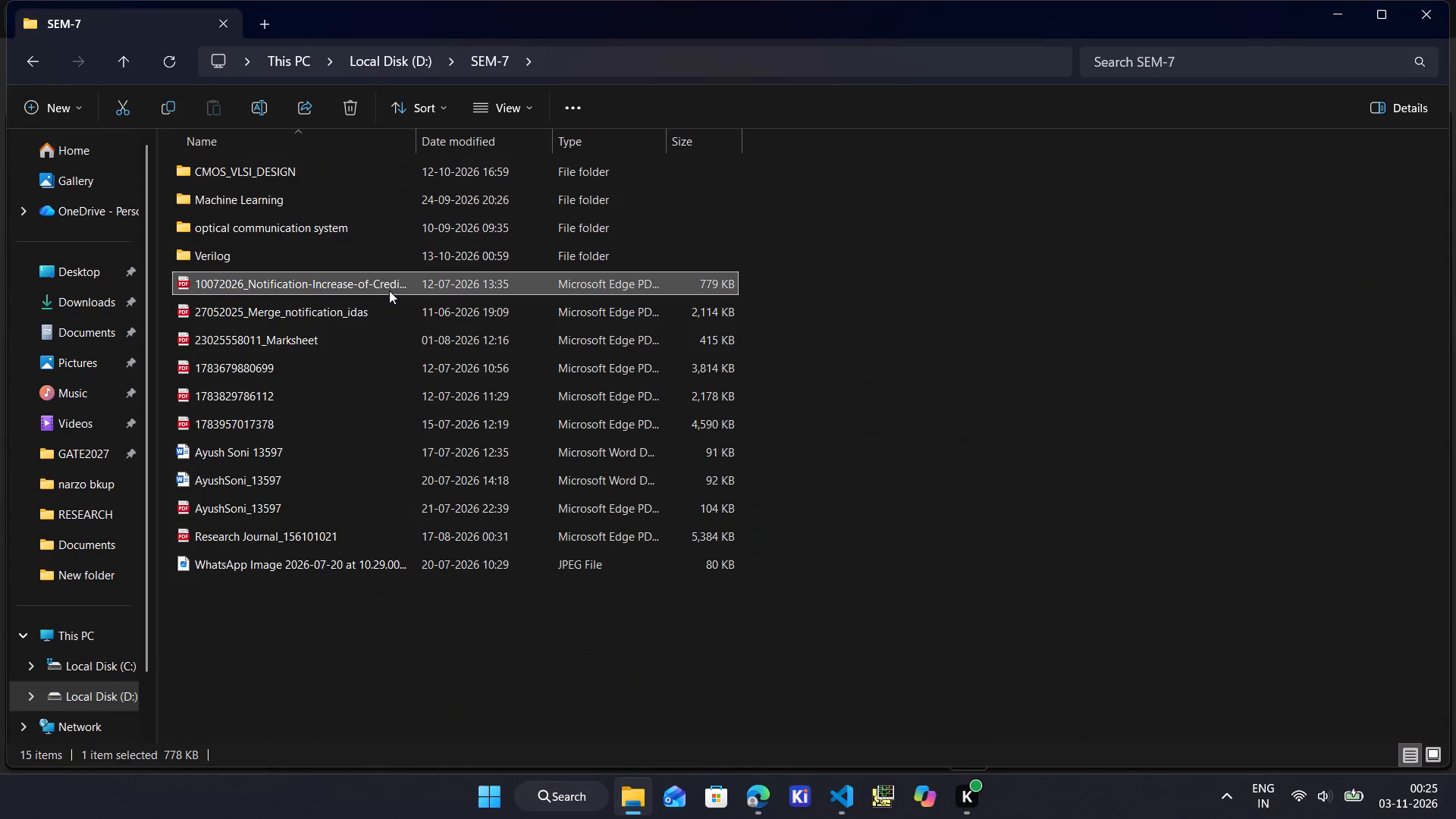
{"action": "double_click", "coordinate": [383, 309]}
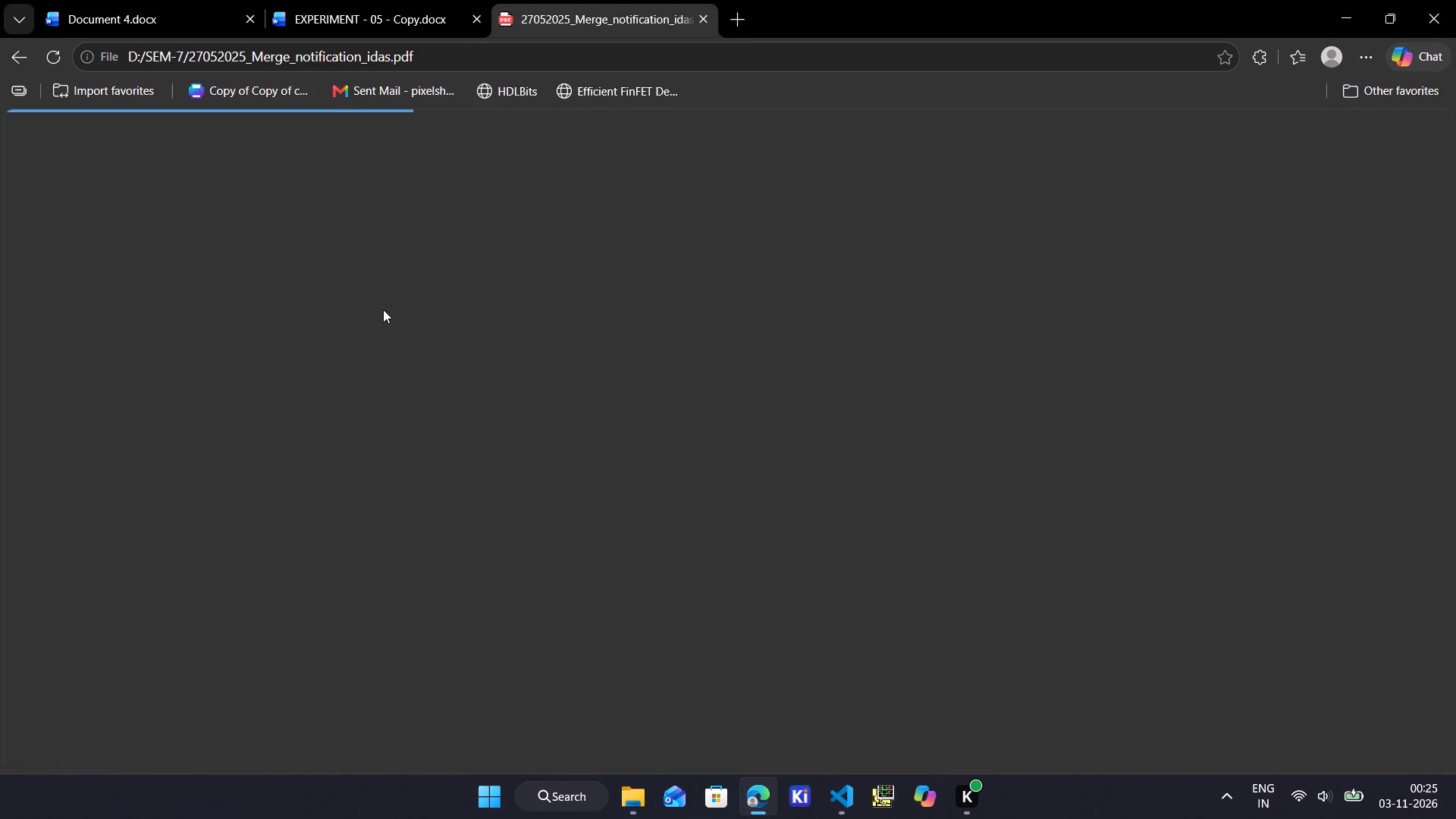
Find the CMOS Digital VLSI Design list of practicals in the PDF and copy item 4, "Design ALU using Verilog".
{"action": "scroll", "coordinate": [685, 434], "scroll_direction": "down", "scroll_amount": 7}
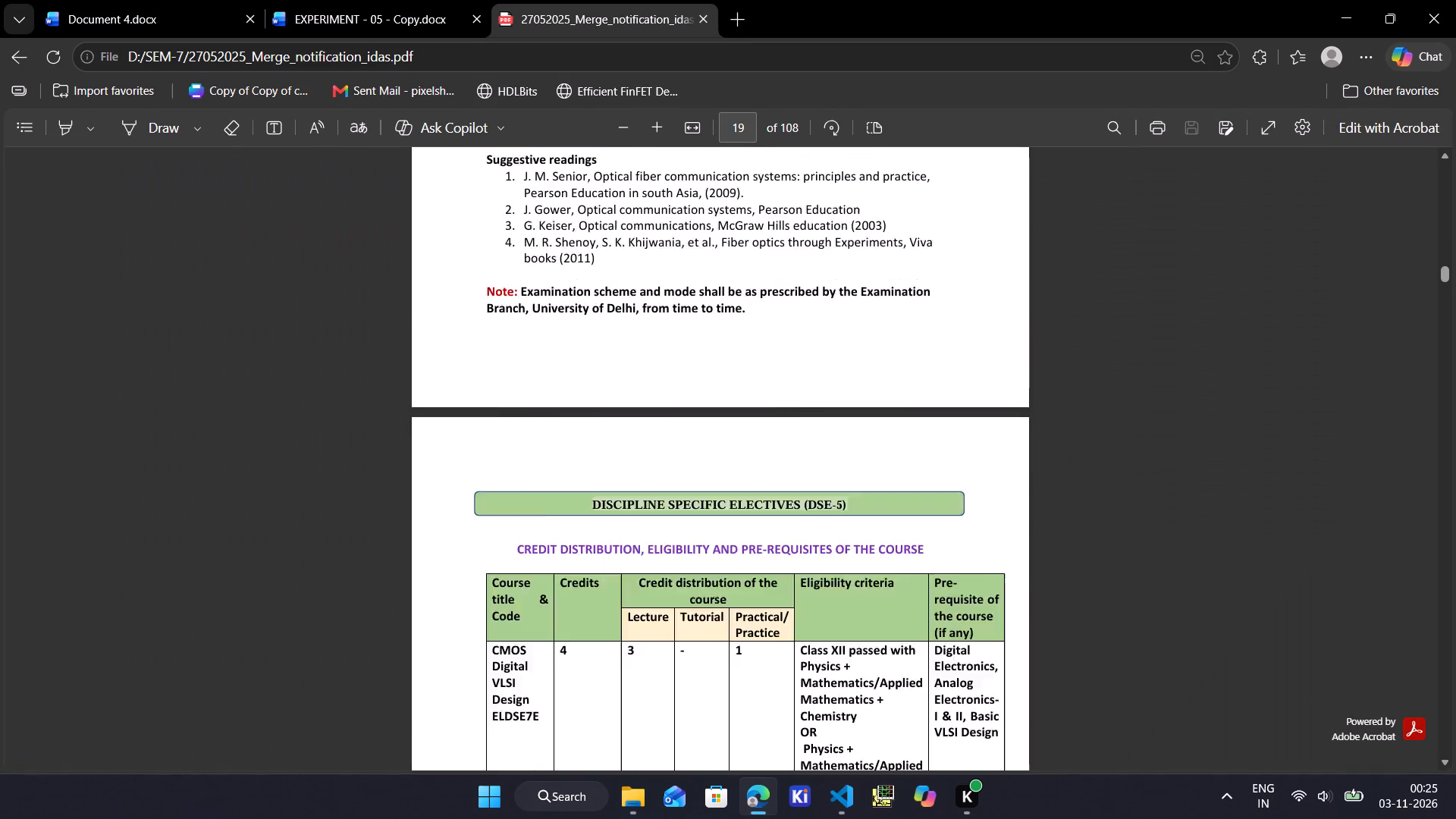
{"action": "scroll", "coordinate": [685, 434], "scroll_direction": "down", "scroll_amount": 3}
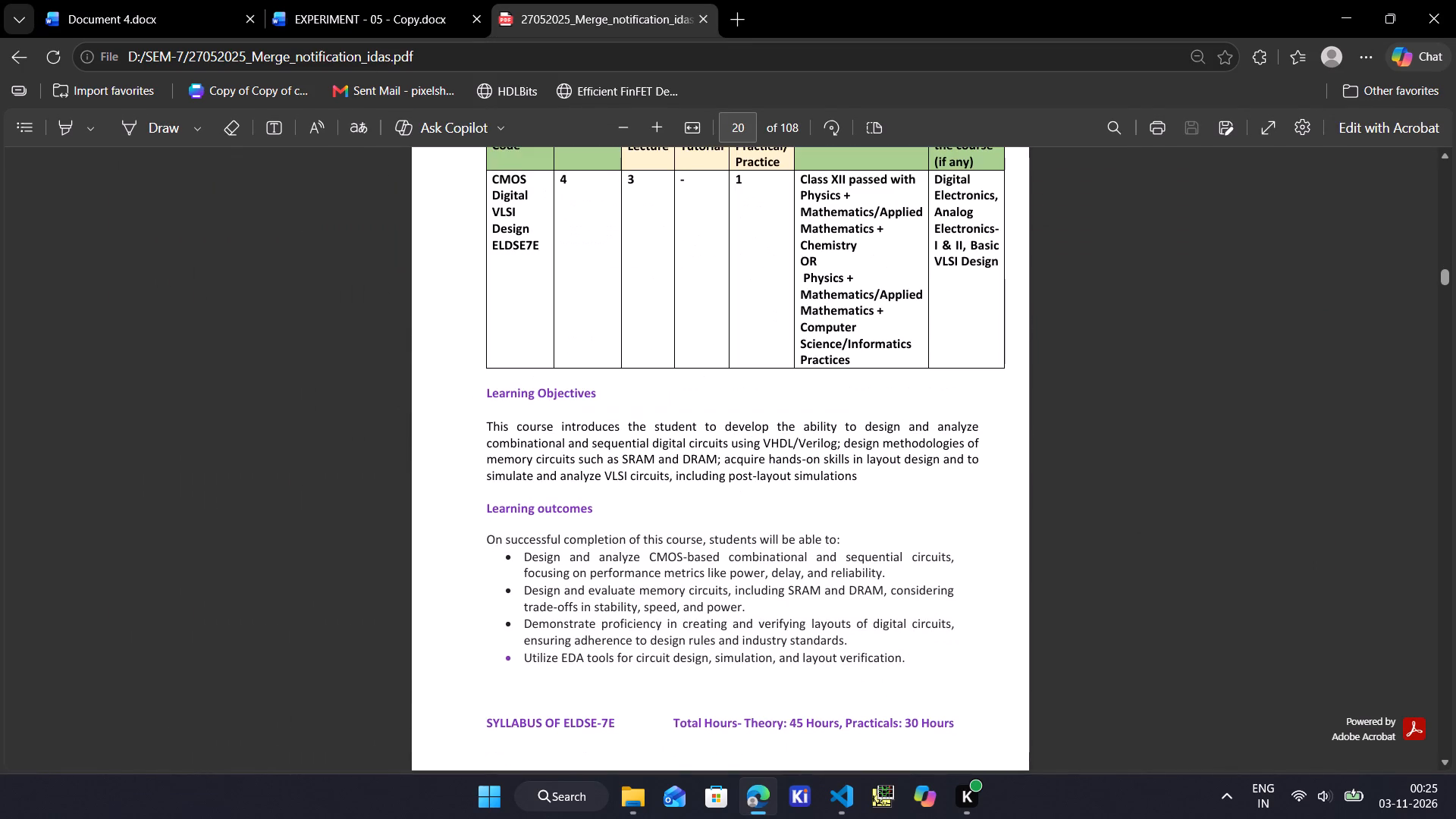
{"action": "scroll", "coordinate": [822, 479], "scroll_direction": "down", "scroll_amount": 2}
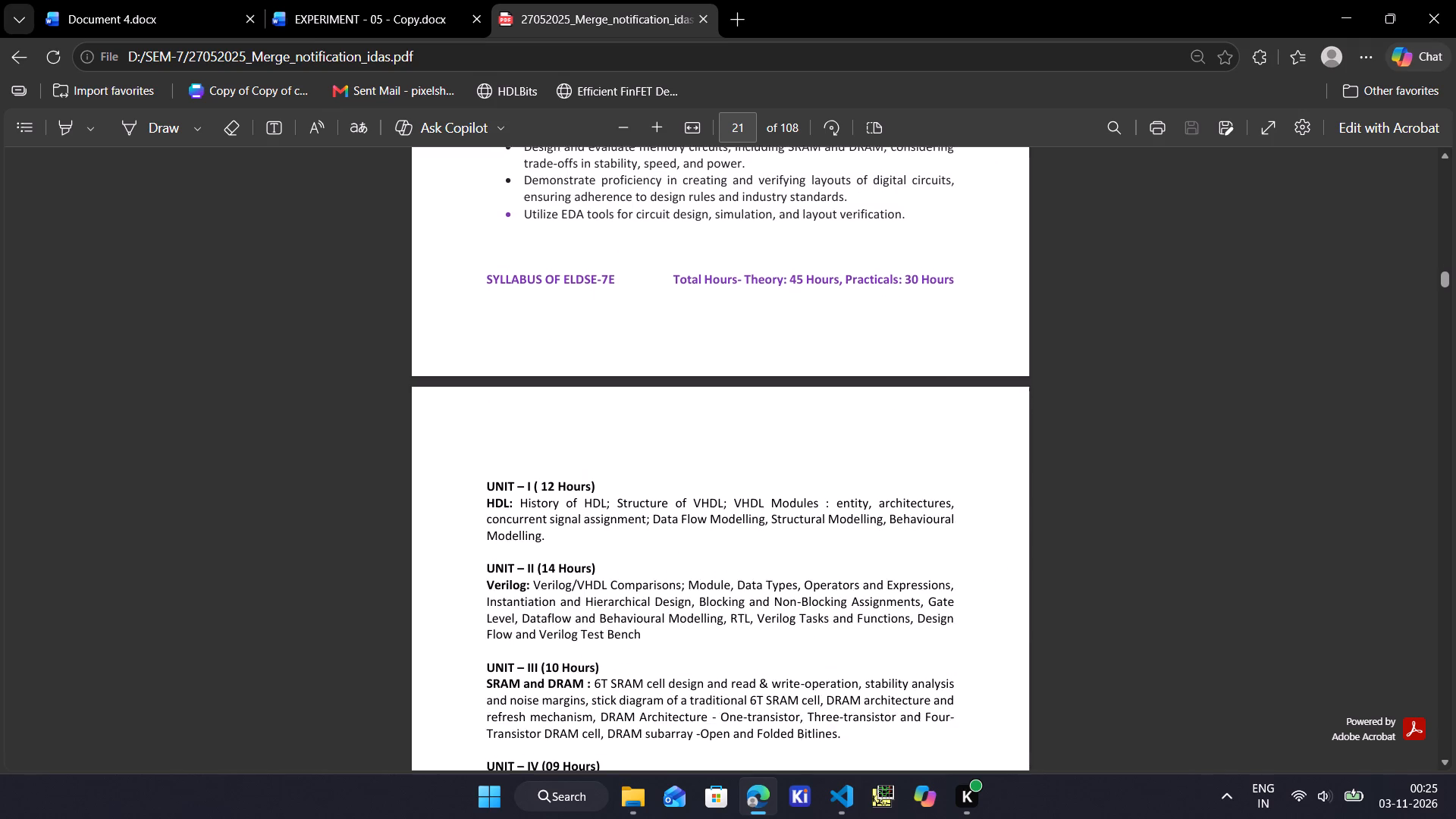
{"action": "scroll", "coordinate": [822, 479], "scroll_direction": "down", "scroll_amount": 4}
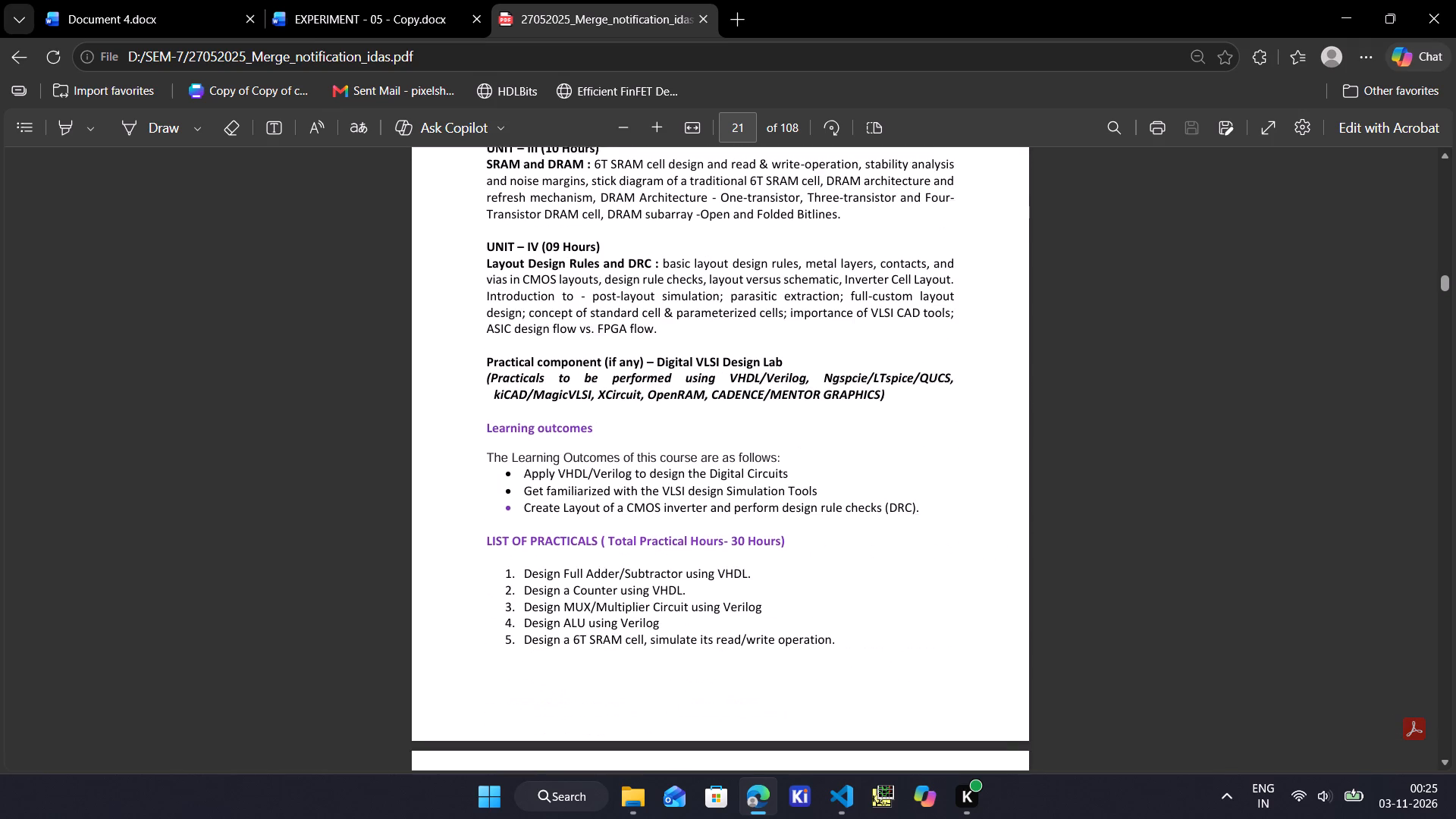
{"action": "scroll", "coordinate": [822, 479], "scroll_direction": "down", "scroll_amount": 1}
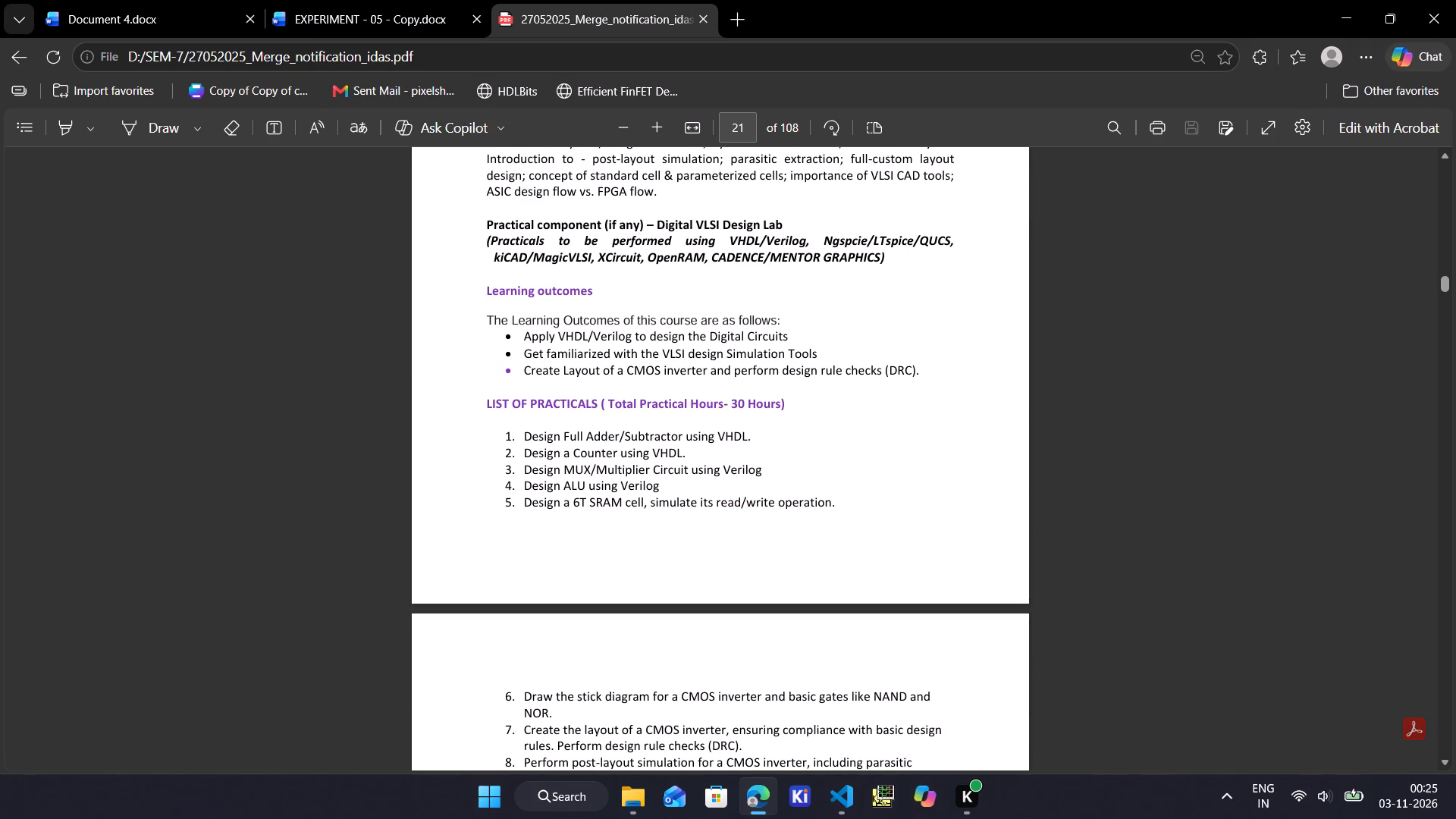
{"action": "left_click_drag", "start_coordinate": [520, 483], "coordinate": [657, 483]}
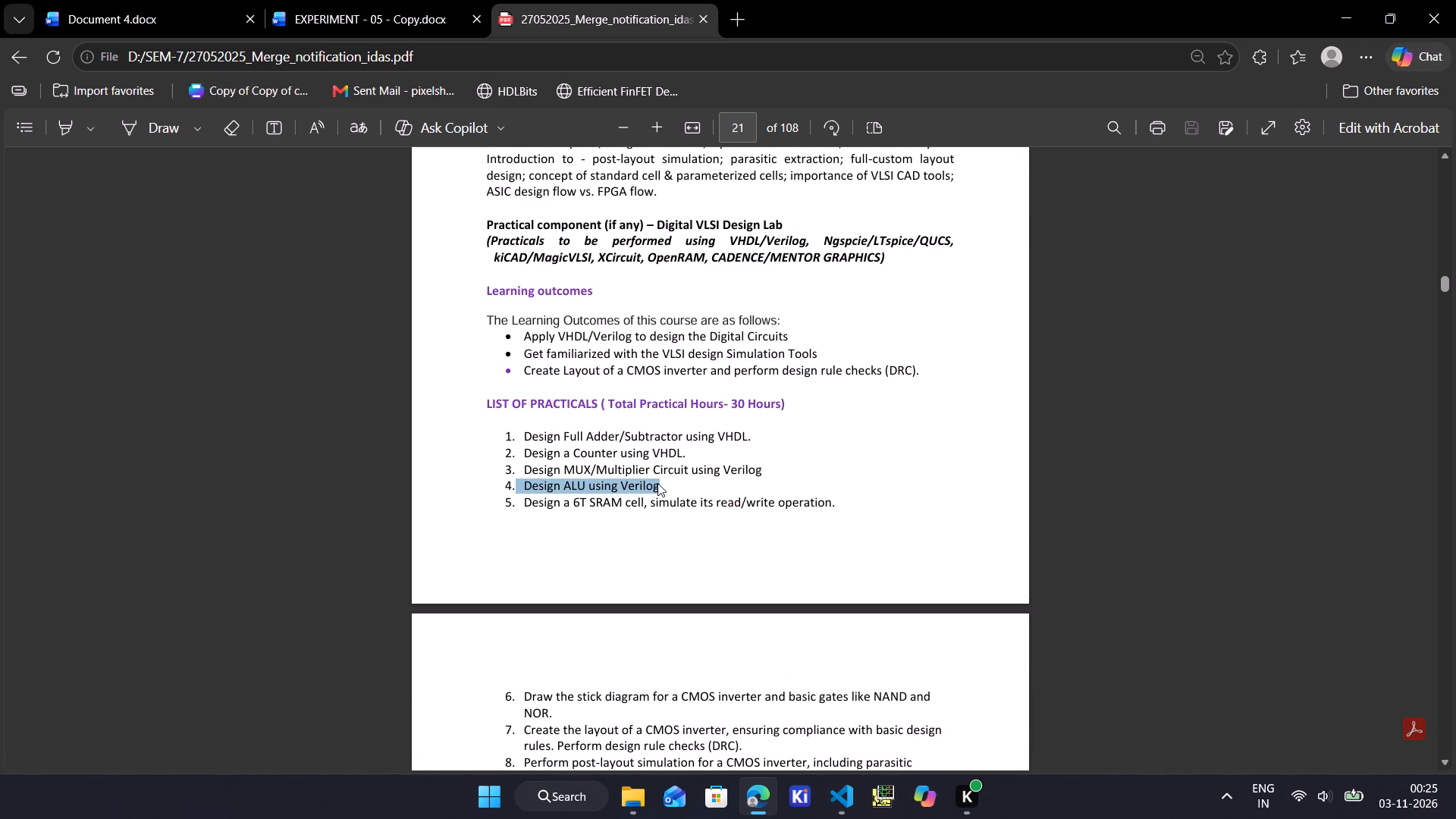
{"action": "key", "text": "ctrl+c"}
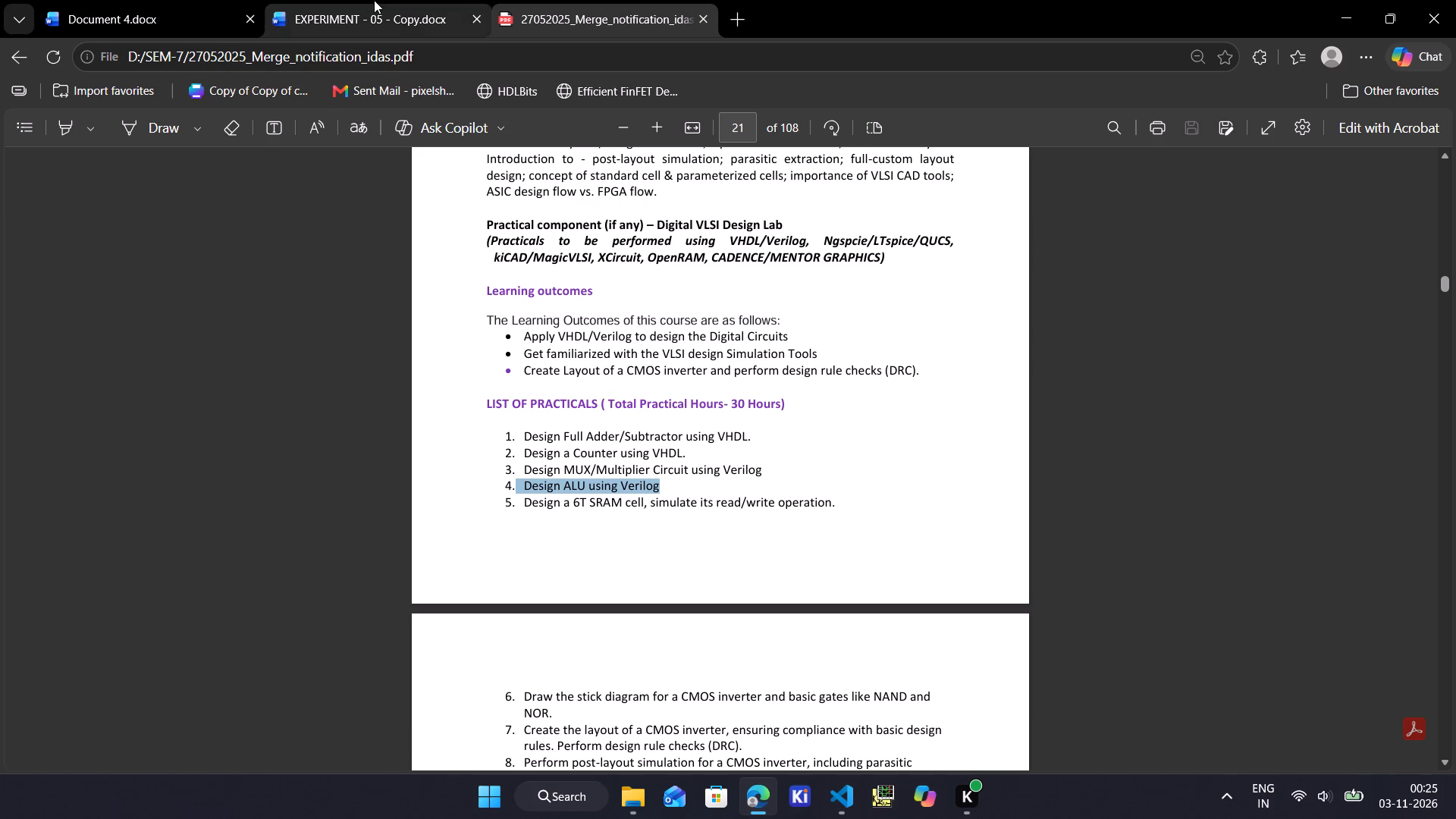
Return to the copied experiment document and replace the aim with "To design ALU using Verilog", using a lowercase d.
{"action": "left_click", "coordinate": [374, 0]}
{"action": "left_click_drag", "start_coordinate": [838, 366], "coordinate": [426, 360]}
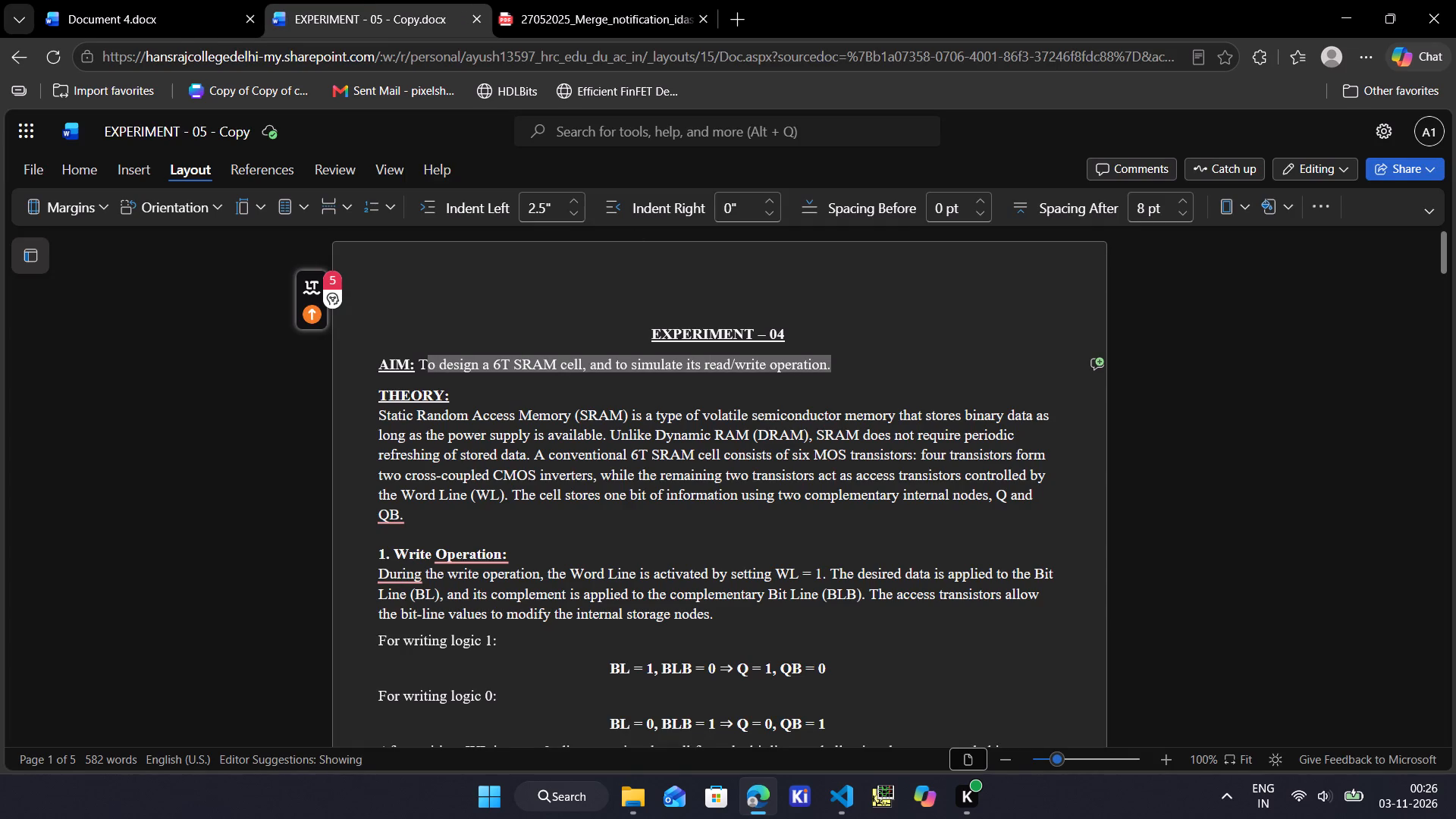
{"action": "left_click_drag", "start_coordinate": [426, 360], "coordinate": [441, 362]}
{"action": "key", "text": "BackSpace"}
{"action": "key", "text": "ctrl+v"}
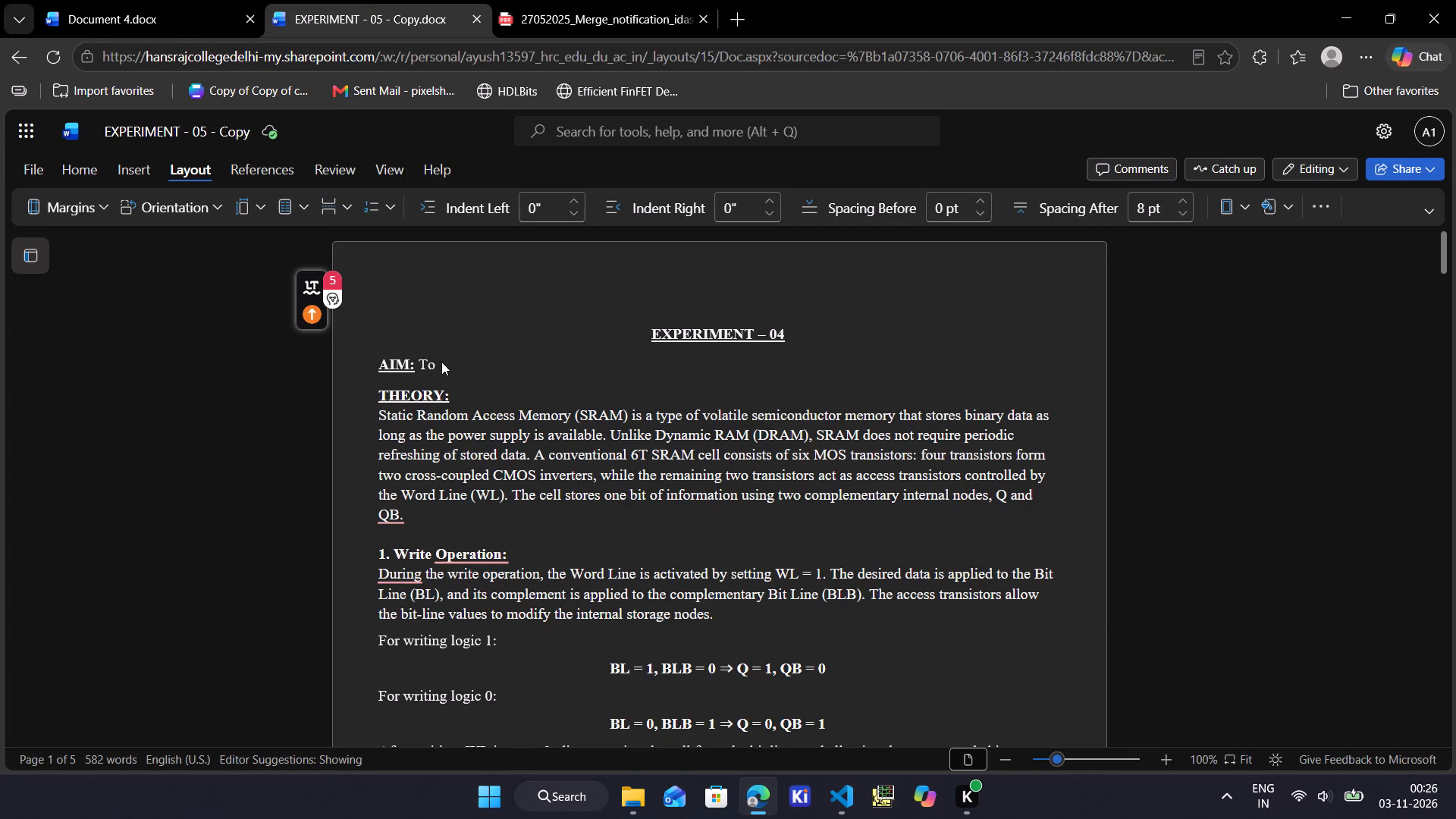
{"action": "left_click", "coordinate": [451, 361]}
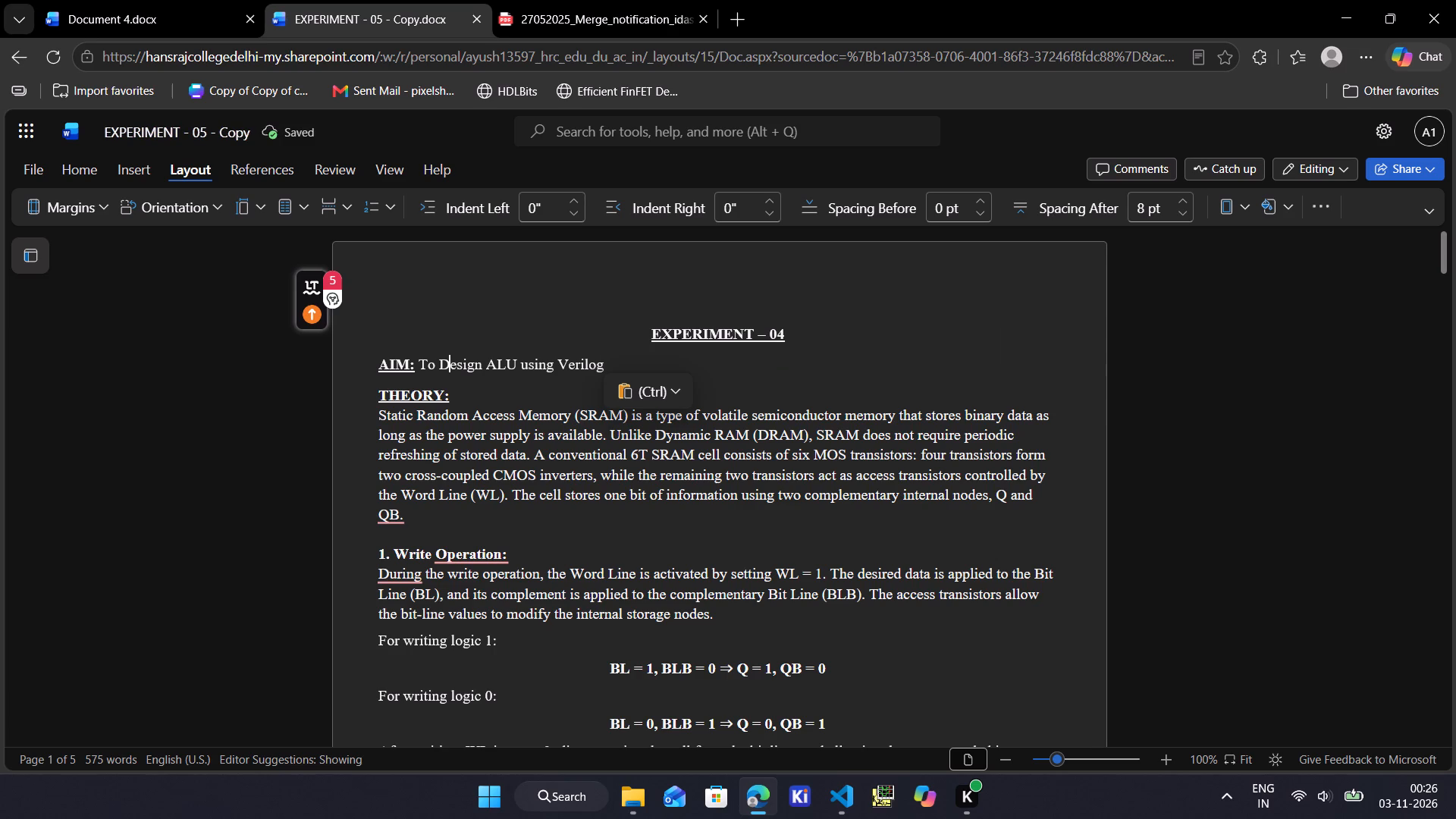
{"action": "key", "text": "BackSpace"}
{"action": "key", "text": "d"}
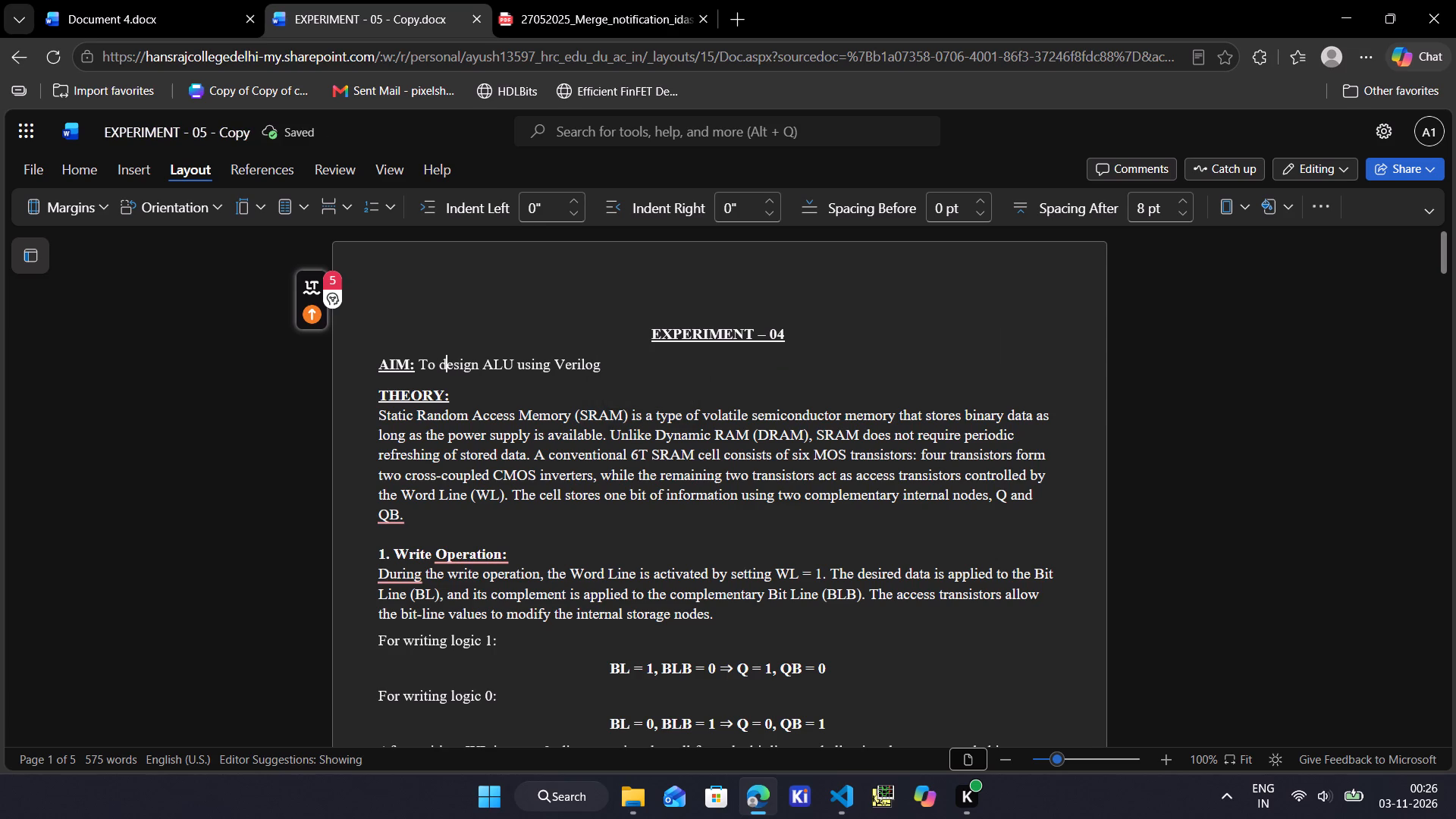
{"action": "left_click", "coordinate": [732, 23]}
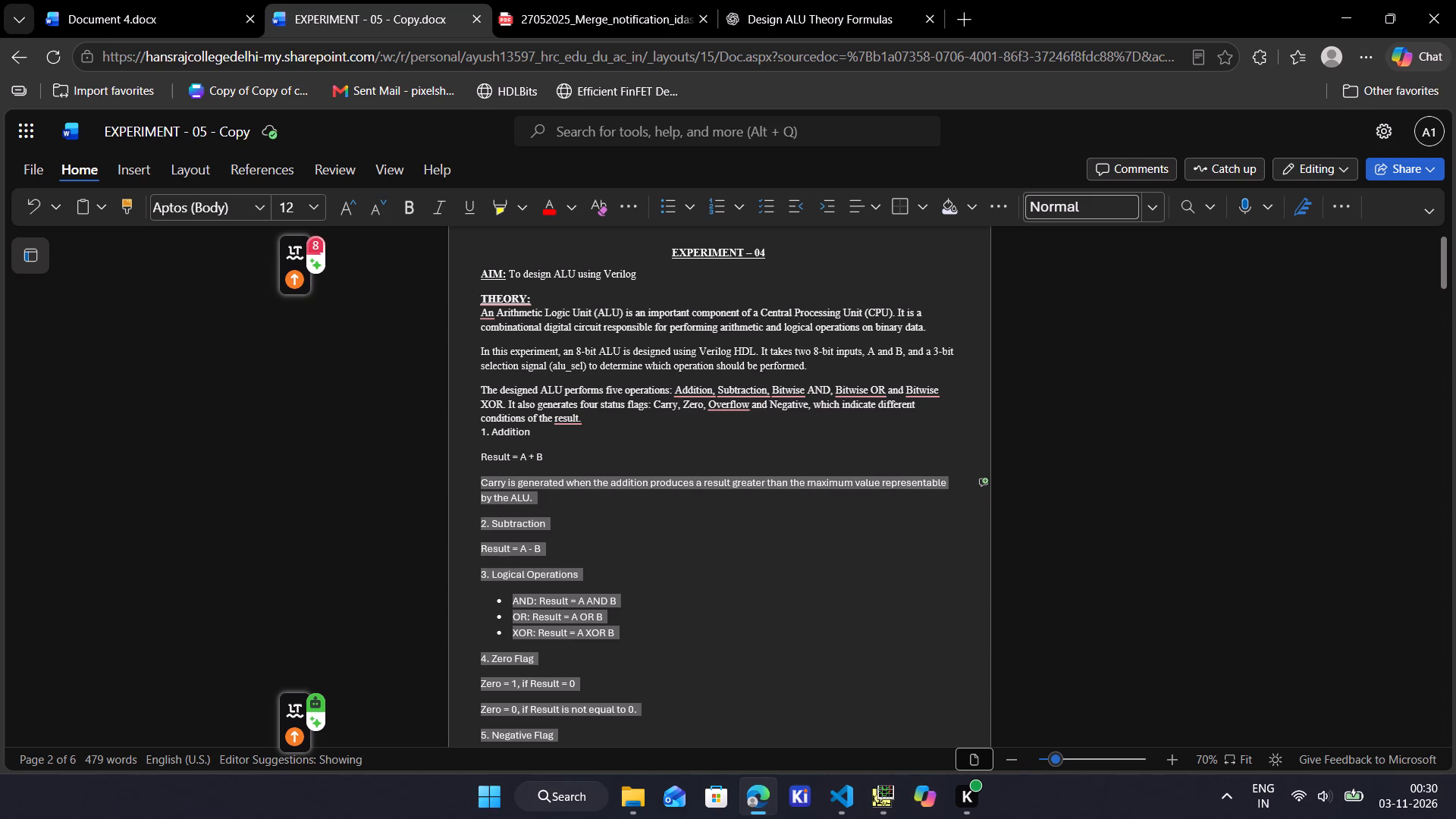
{"action": "left_click_drag", "start_coordinate": [474, 475], "coordinate": [472, 439]}
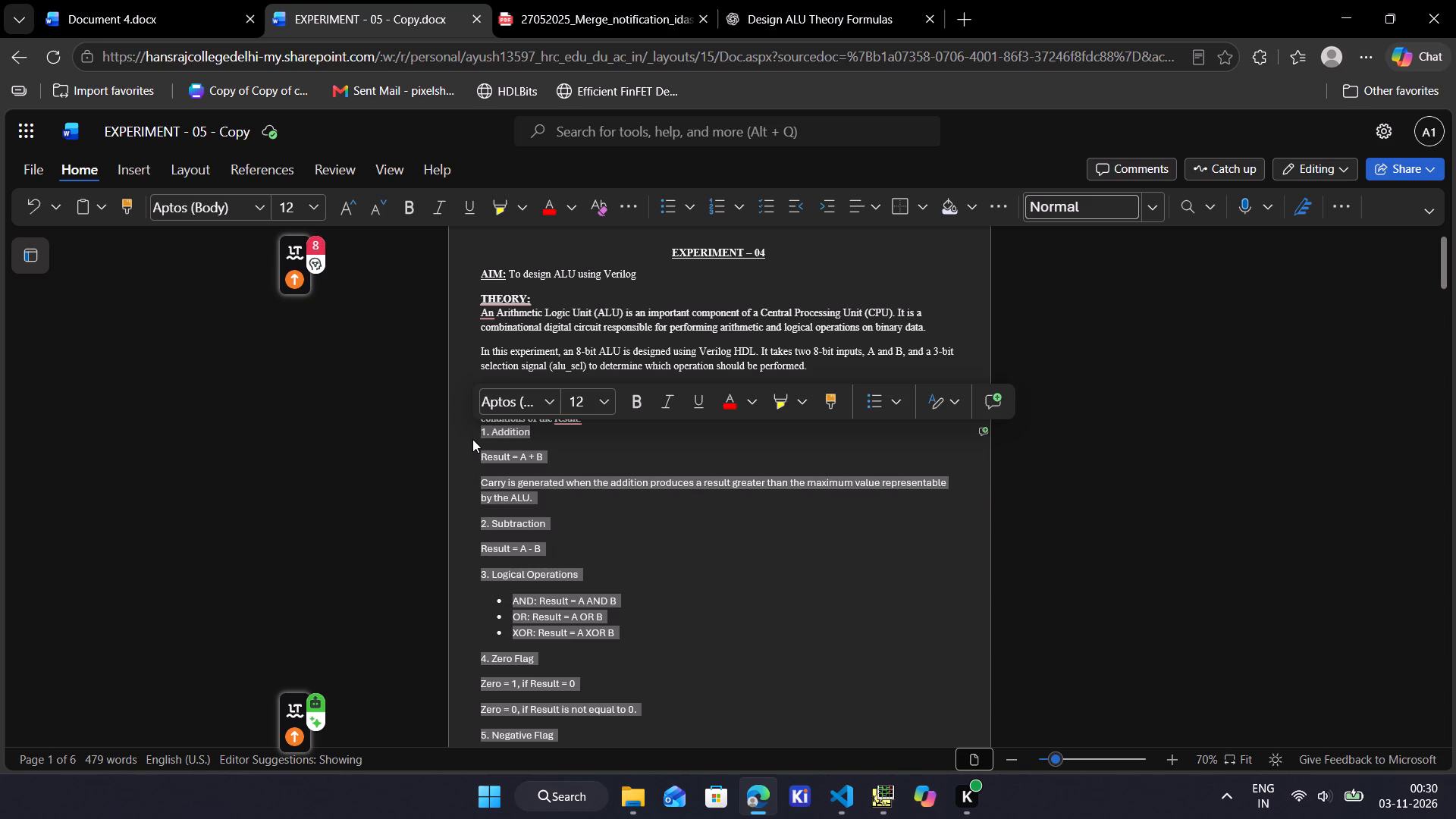
{"action": "left_click", "coordinate": [256, 212]}
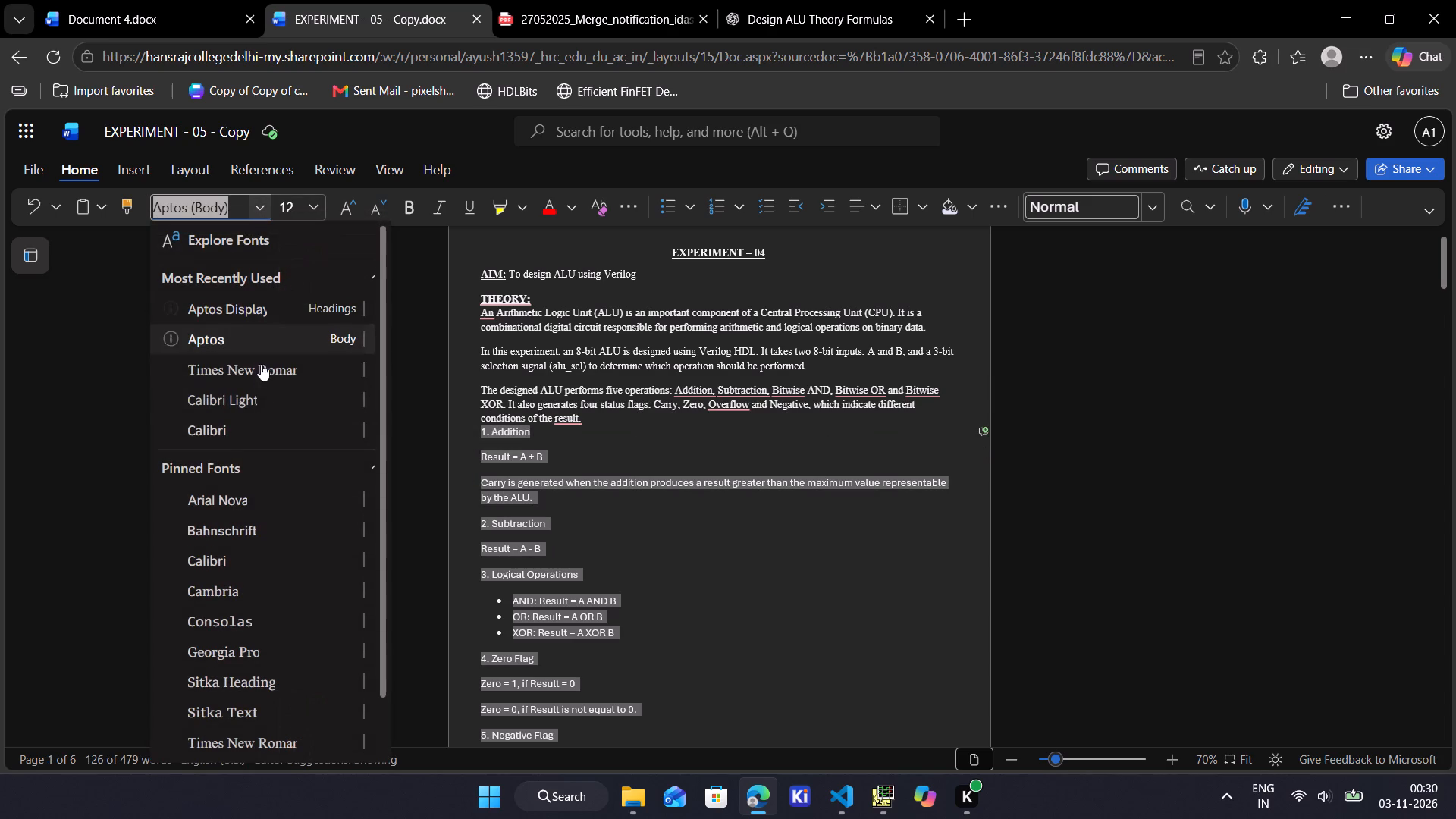
{"action": "left_click", "coordinate": [261, 371]}
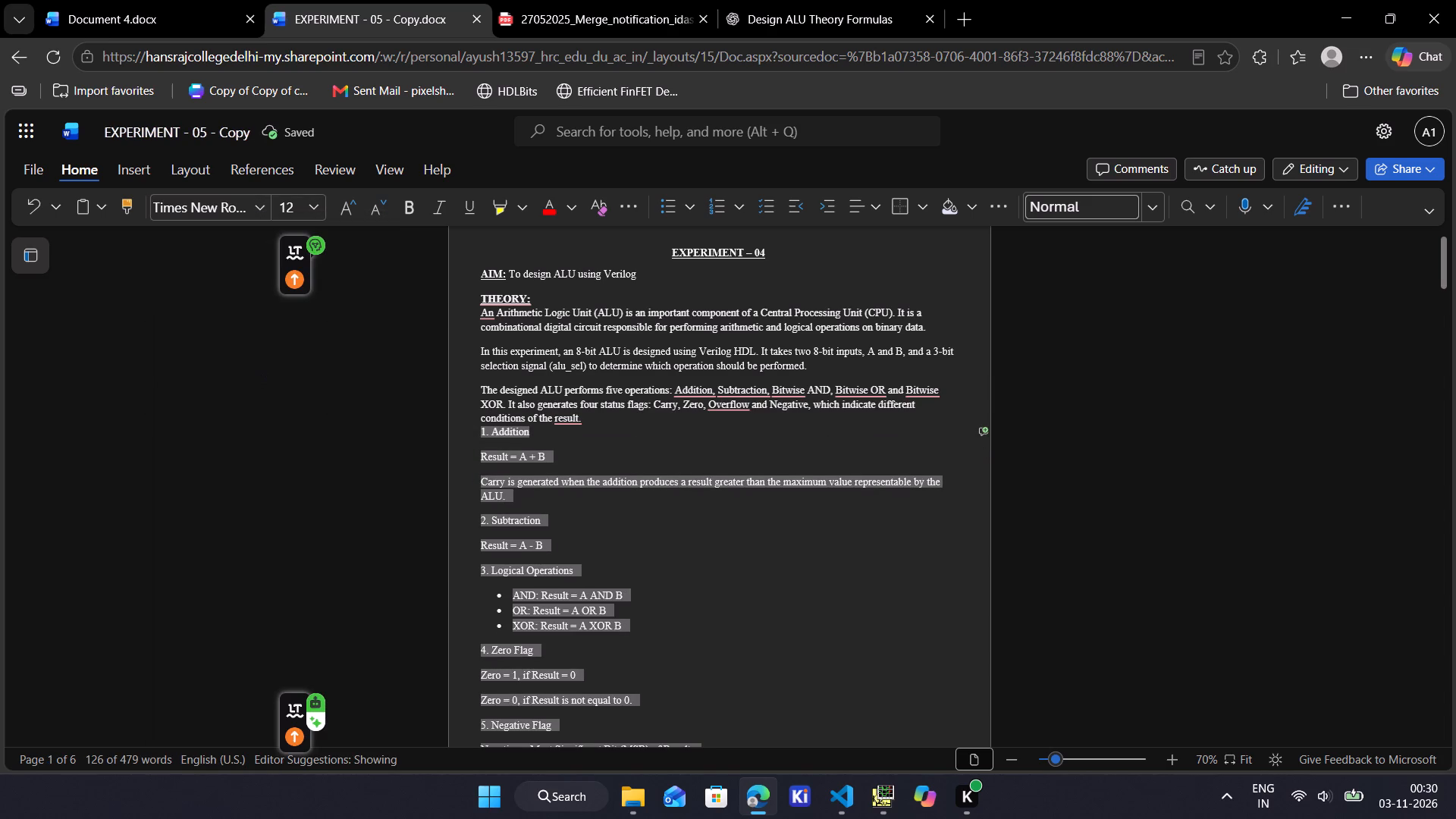
Separate "1. Addition" from the last theory paragraph without an extra blank line, and make the heading bold and underlined.
{"action": "left_click", "coordinate": [619, 521]}
{"action": "left_click", "coordinate": [604, 419]}
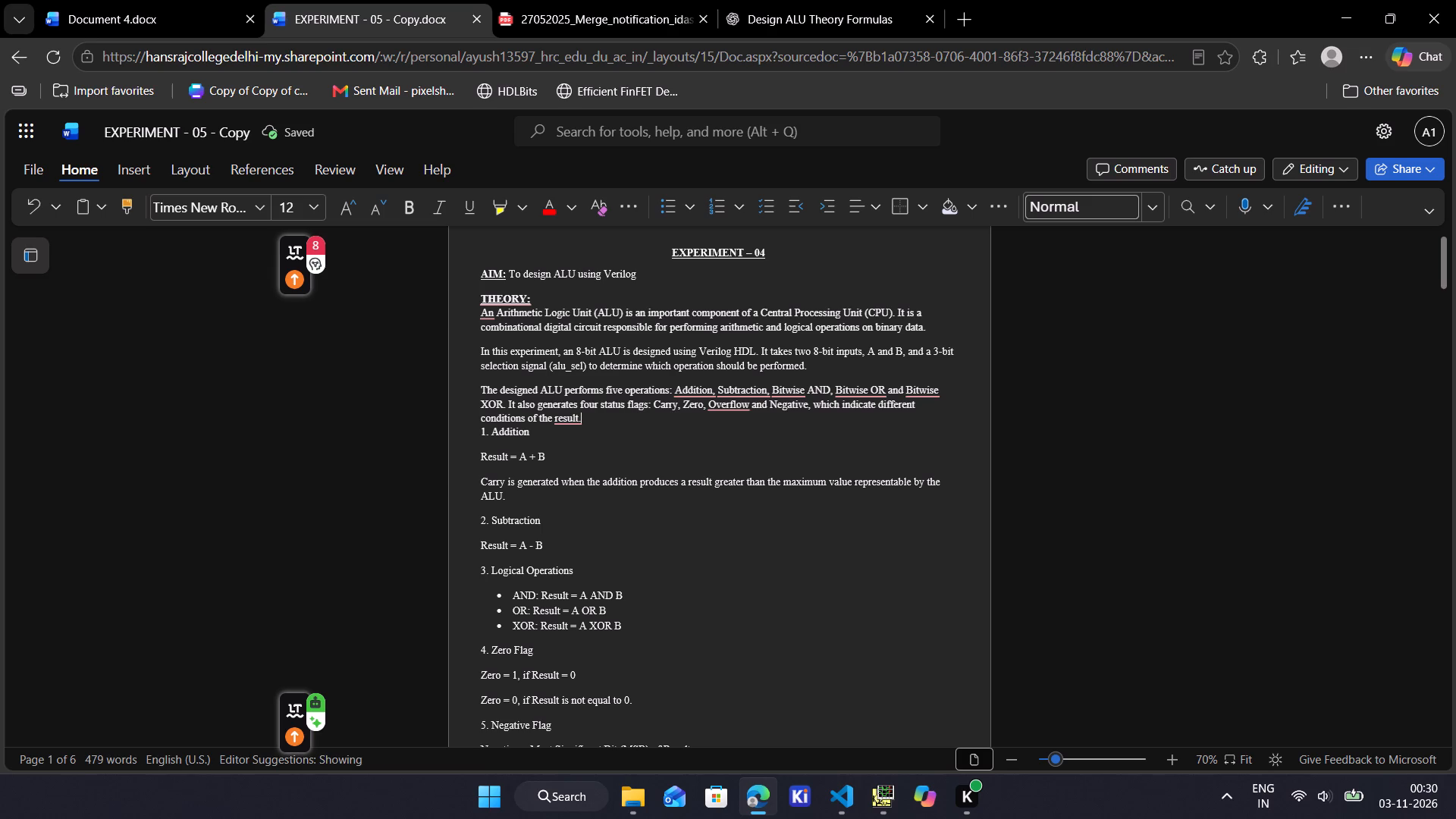
{"action": "key", "text": "Return"}
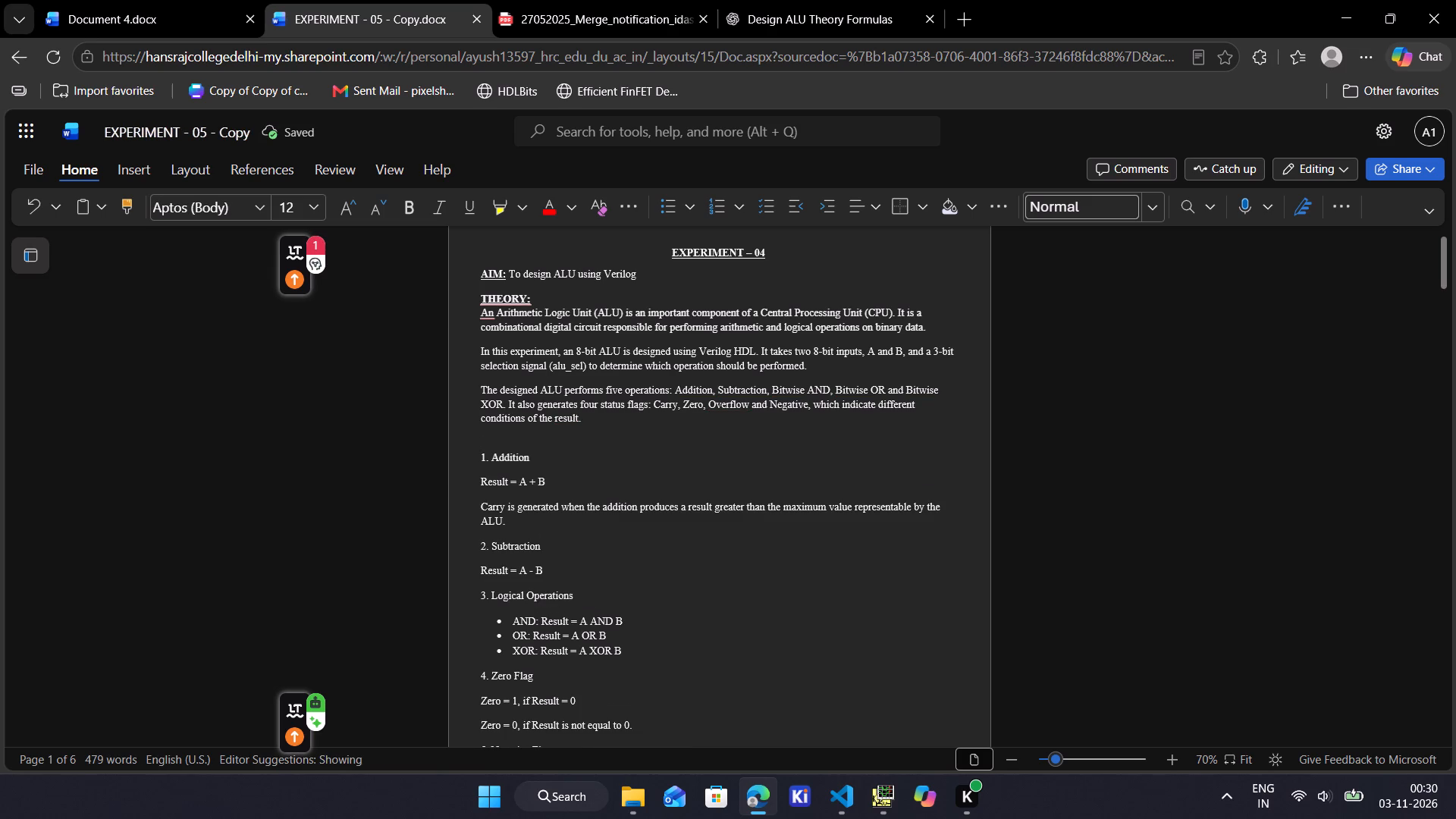
{"action": "left_click_drag", "start_coordinate": [480, 458], "coordinate": [541, 455]}
{"action": "key", "text": "ctrl+b"}
{"action": "key", "text": "ctrl+u"}
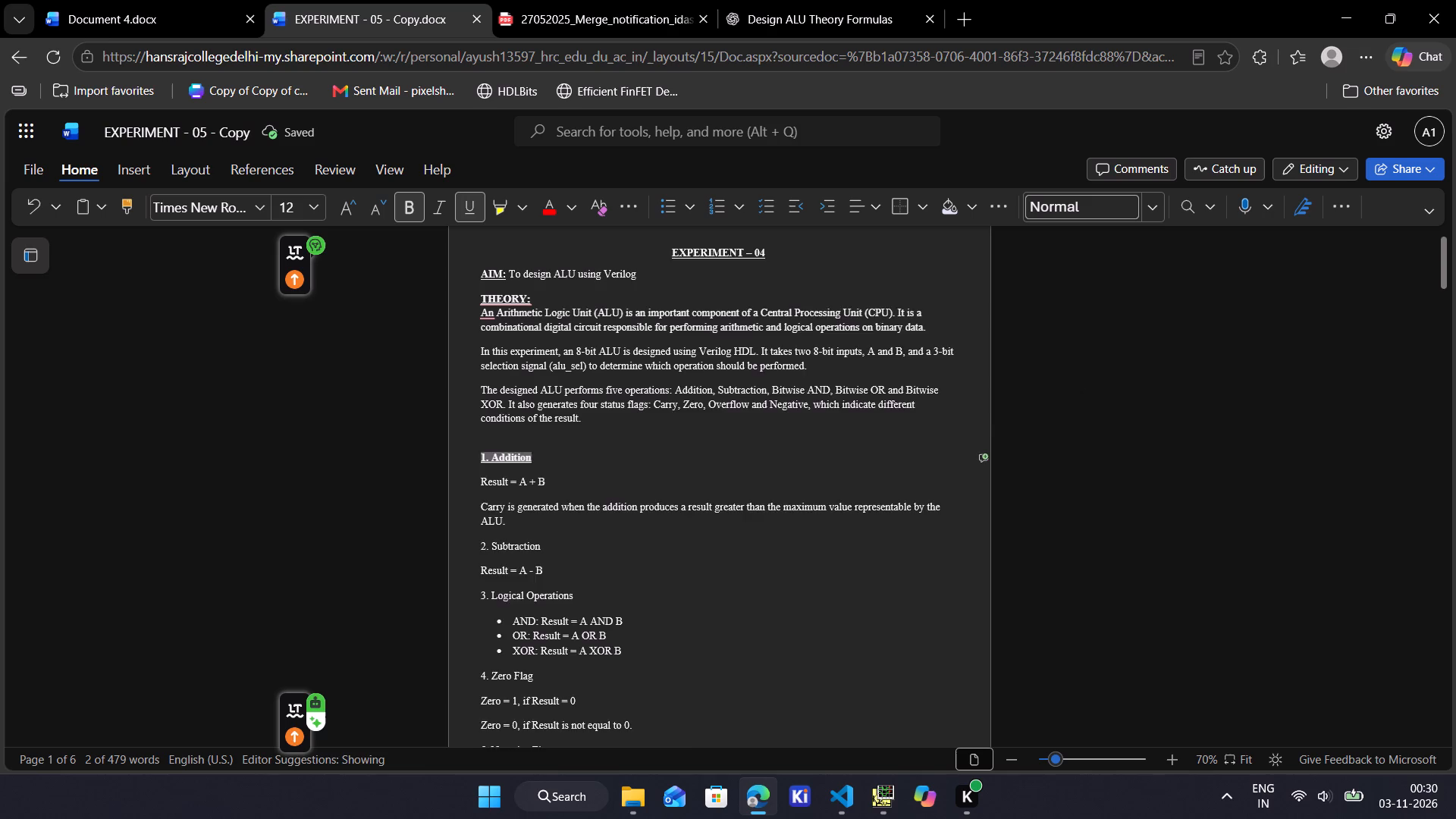
{"action": "scroll", "coordinate": [541, 455], "scroll_direction": "down", "scroll_amount": 1}
{"action": "scroll", "coordinate": [541, 455], "scroll_direction": "up", "scroll_amount": 1}
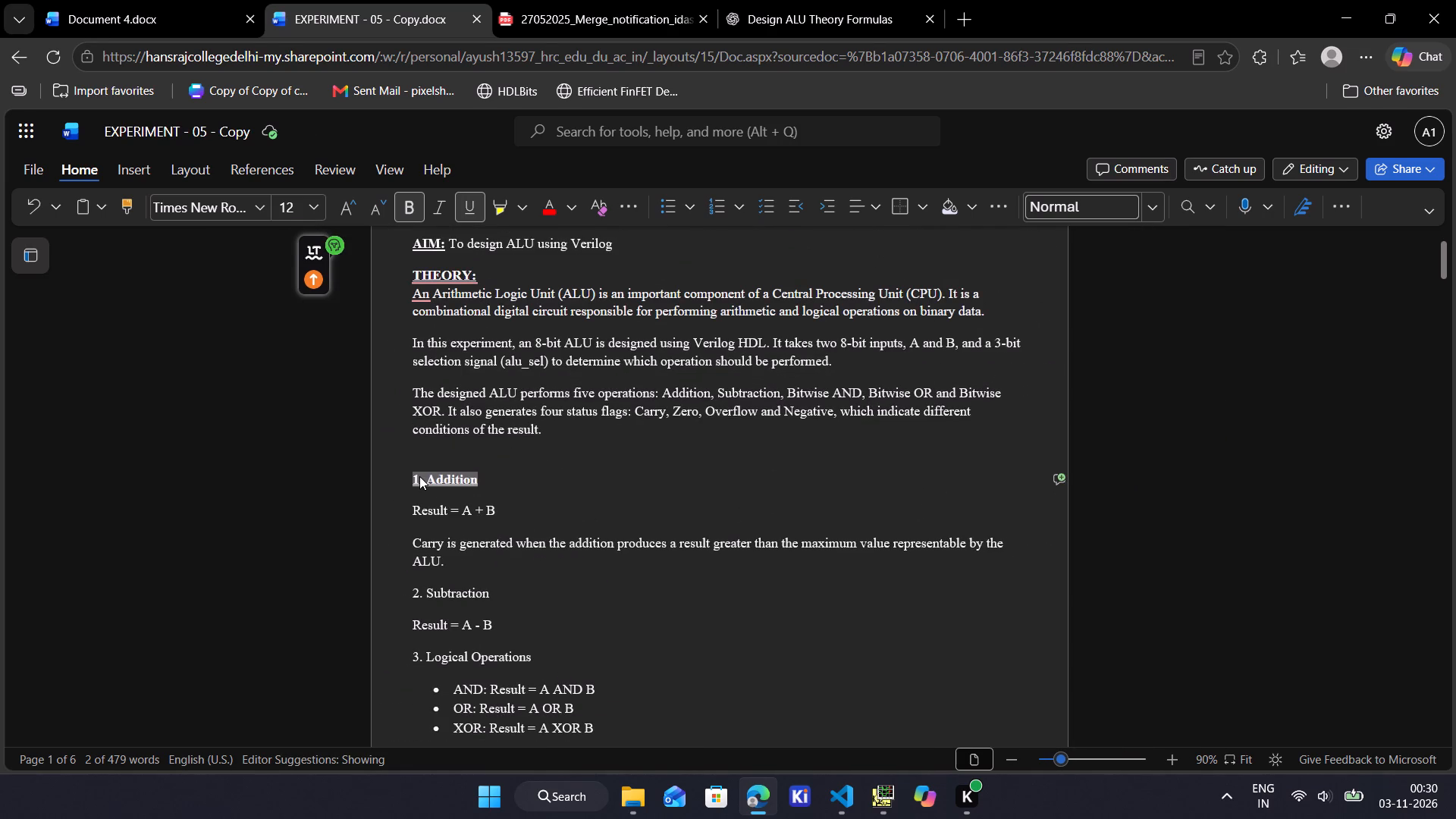
{"action": "left_click", "coordinate": [401, 482]}
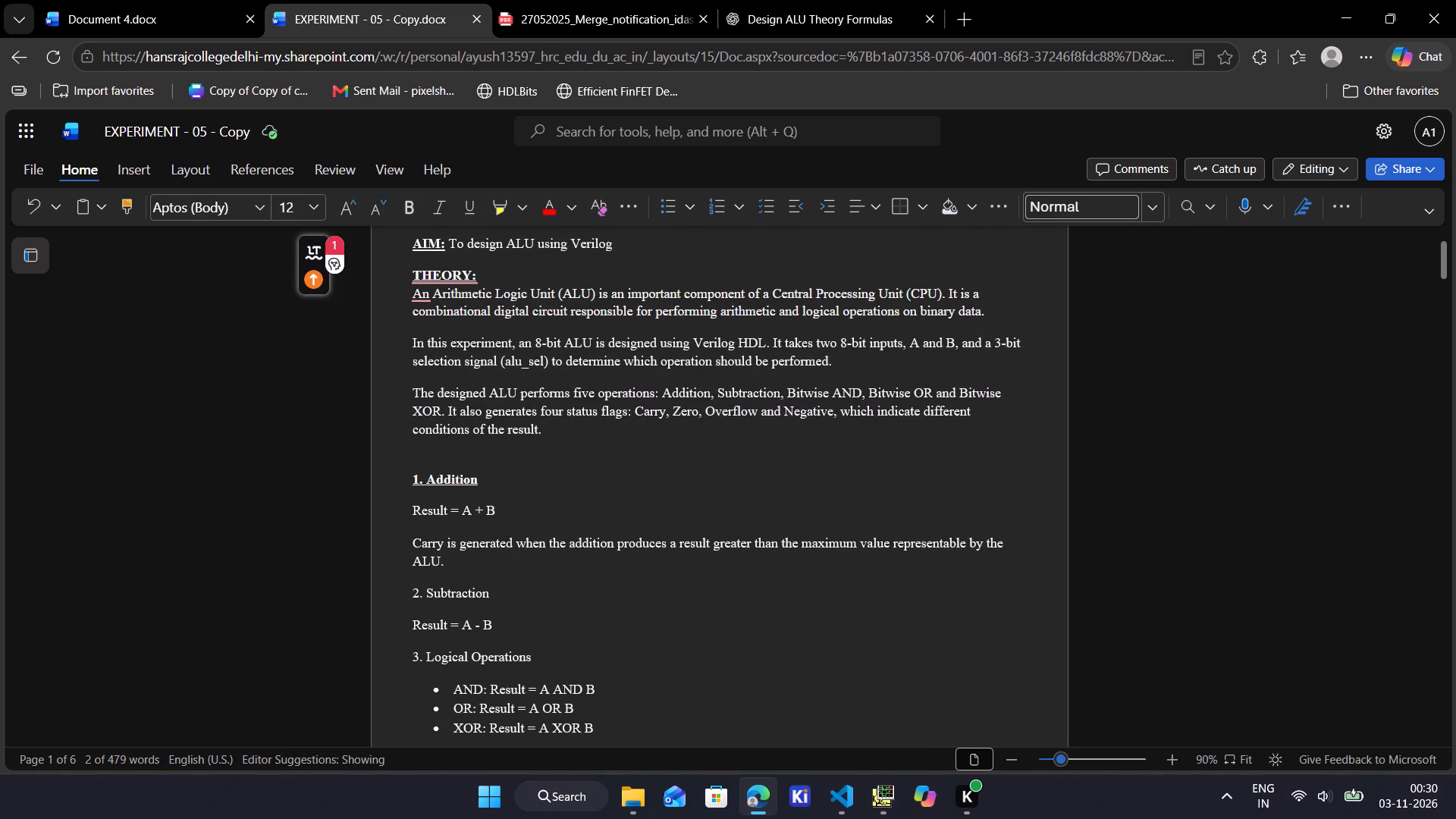
{"action": "key", "text": "BackSpace"}
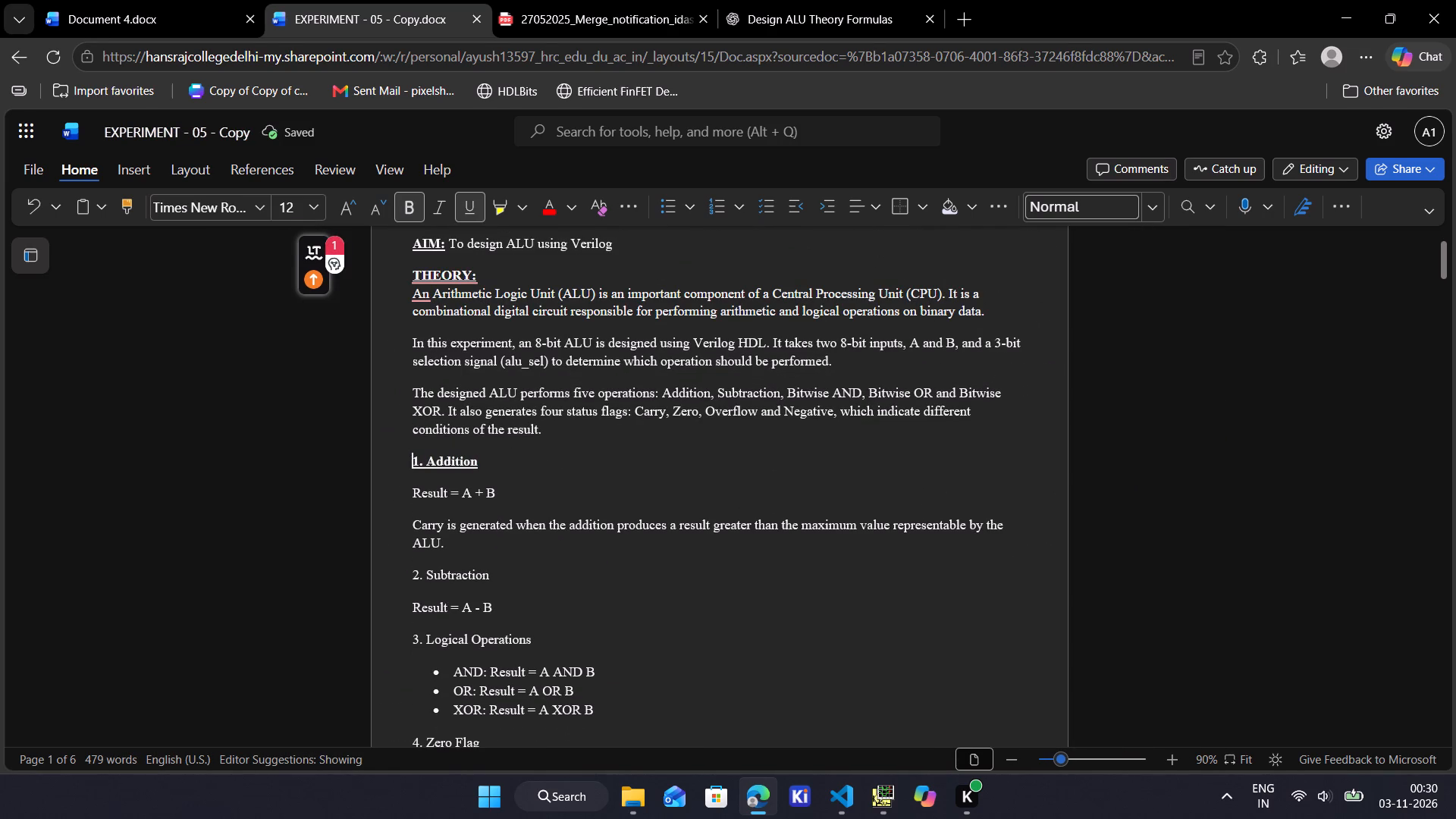
Join "Result = A + B" onto the "1. Addition" heading line after a colon and space, keeping the carry sentence as its own paragraph.
{"action": "left_click", "coordinate": [406, 493]}
{"action": "key", "text": "BackSpace"}
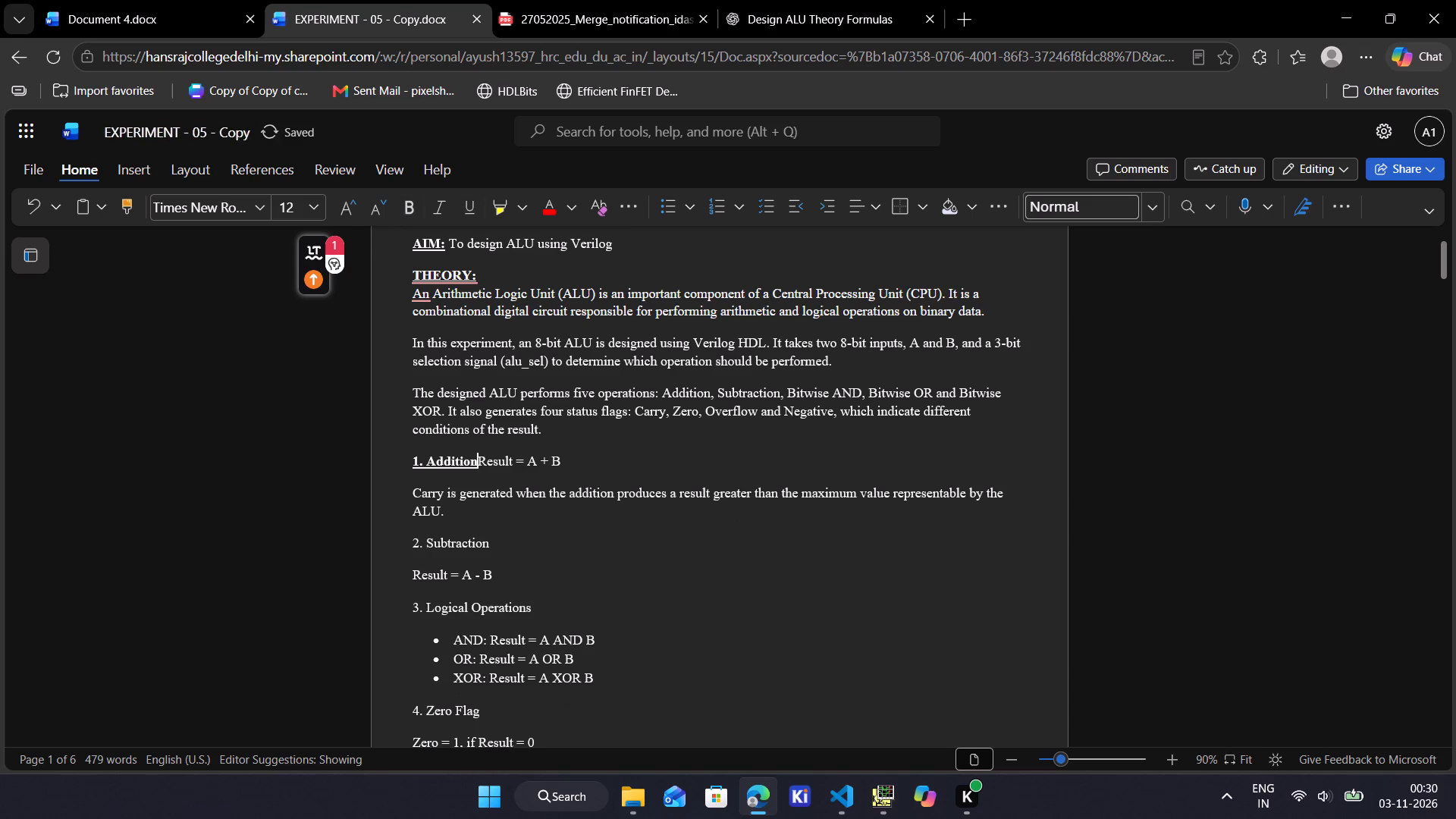
{"action": "type", "text": ":"}
{"action": "key", "text": "space"}
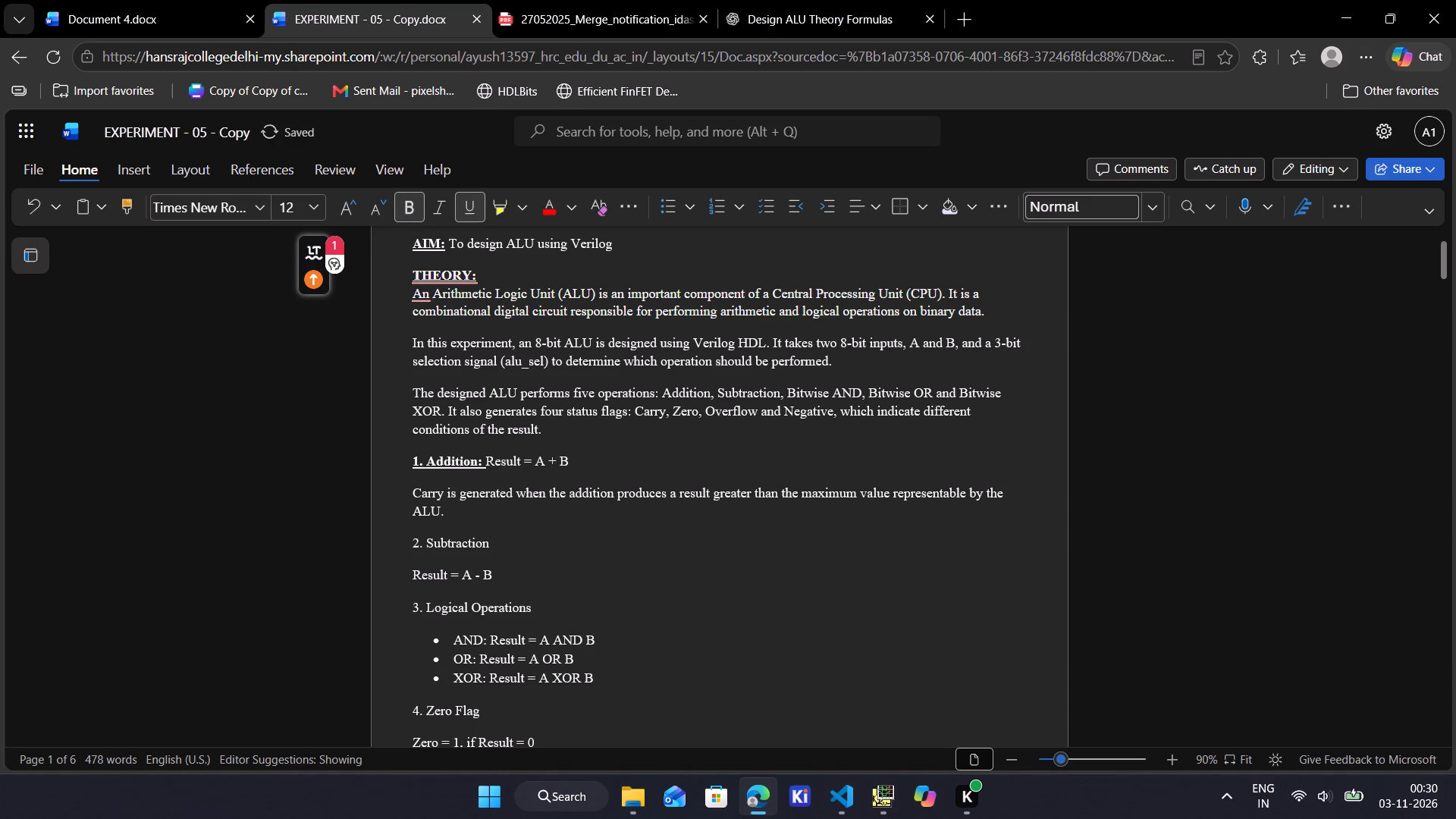
{"action": "left_click", "coordinate": [407, 494]}
{"action": "key", "text": "BackSpace"}
{"action": "key", "text": "Return"}
Make the "2. Subtraction" heading bold and underlined.
{"action": "left_click_drag", "start_coordinate": [413, 544], "coordinate": [497, 542]}
{"action": "key", "text": "ctrl+b"}
{"action": "key", "text": "ctrl+u"}
{"action": "left_click", "coordinate": [580, 555]}
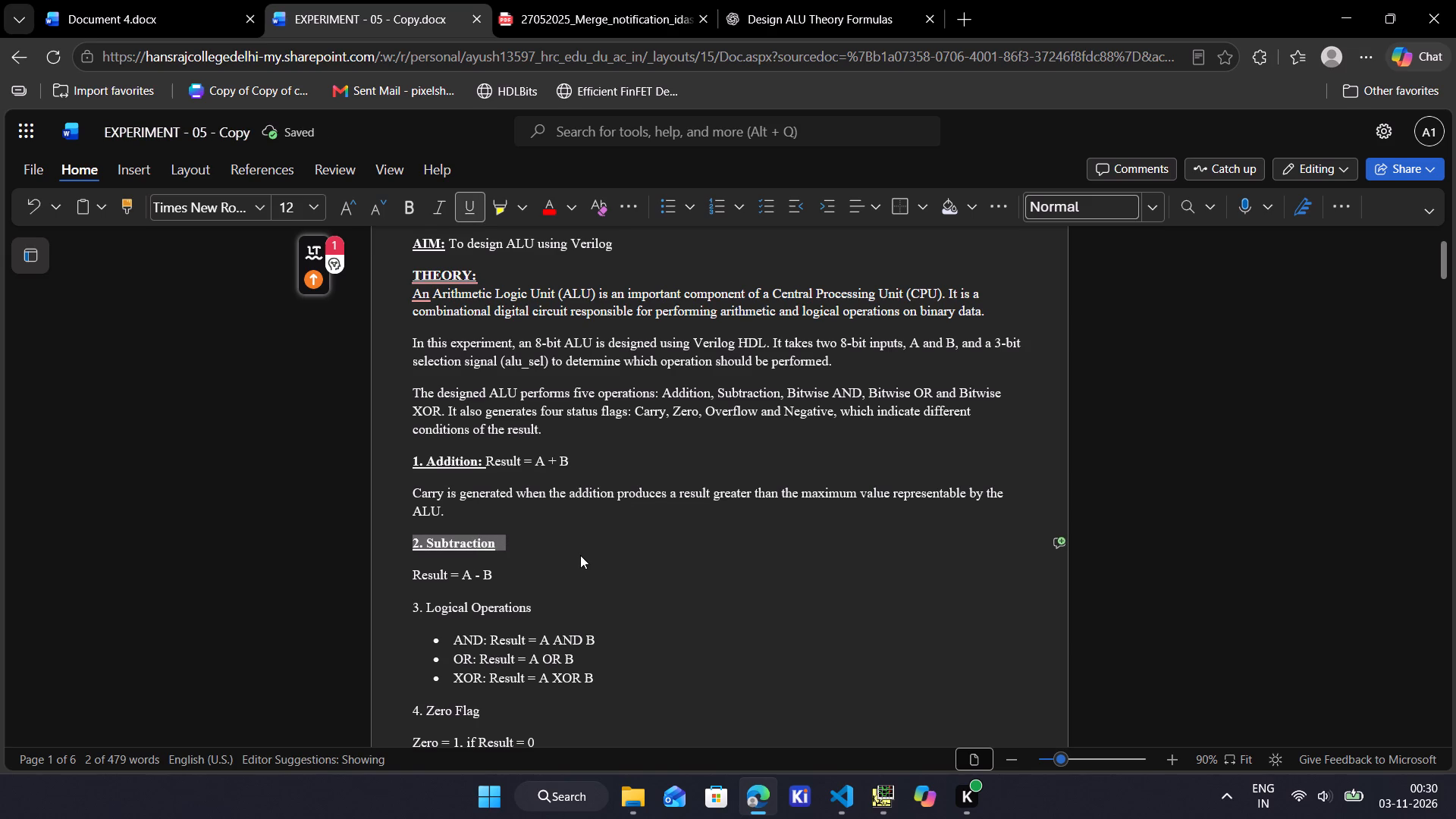
Join "Result = A - B" onto the "2. Subtraction" heading line after a colon and a space that is not underlined.
{"action": "left_click", "coordinate": [412, 574]}
{"action": "key", "text": "BackSpace"}
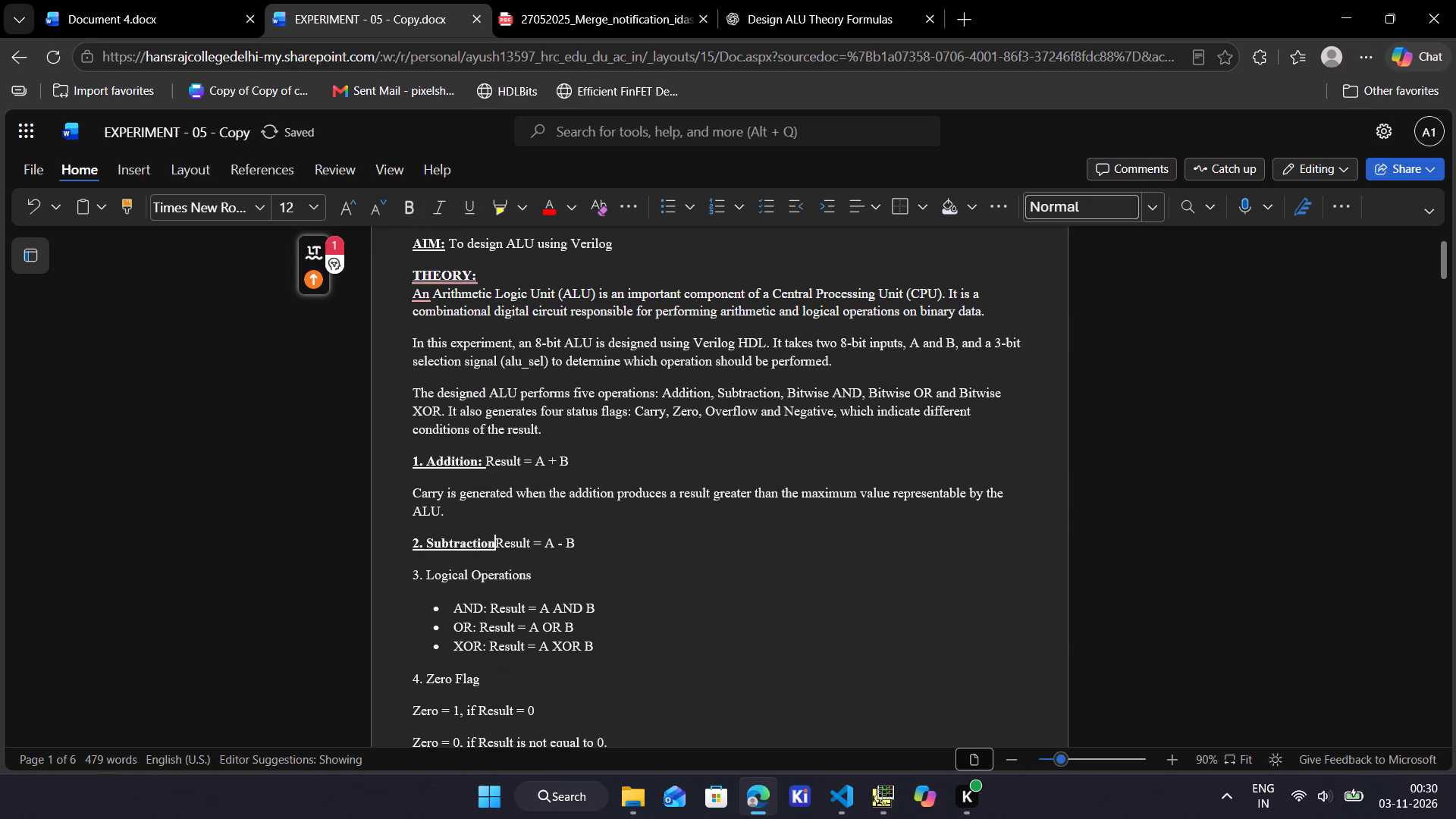
{"action": "type", "text": ":"}
{"action": "key", "text": "space"}
{"action": "key", "text": "BackSpace"}
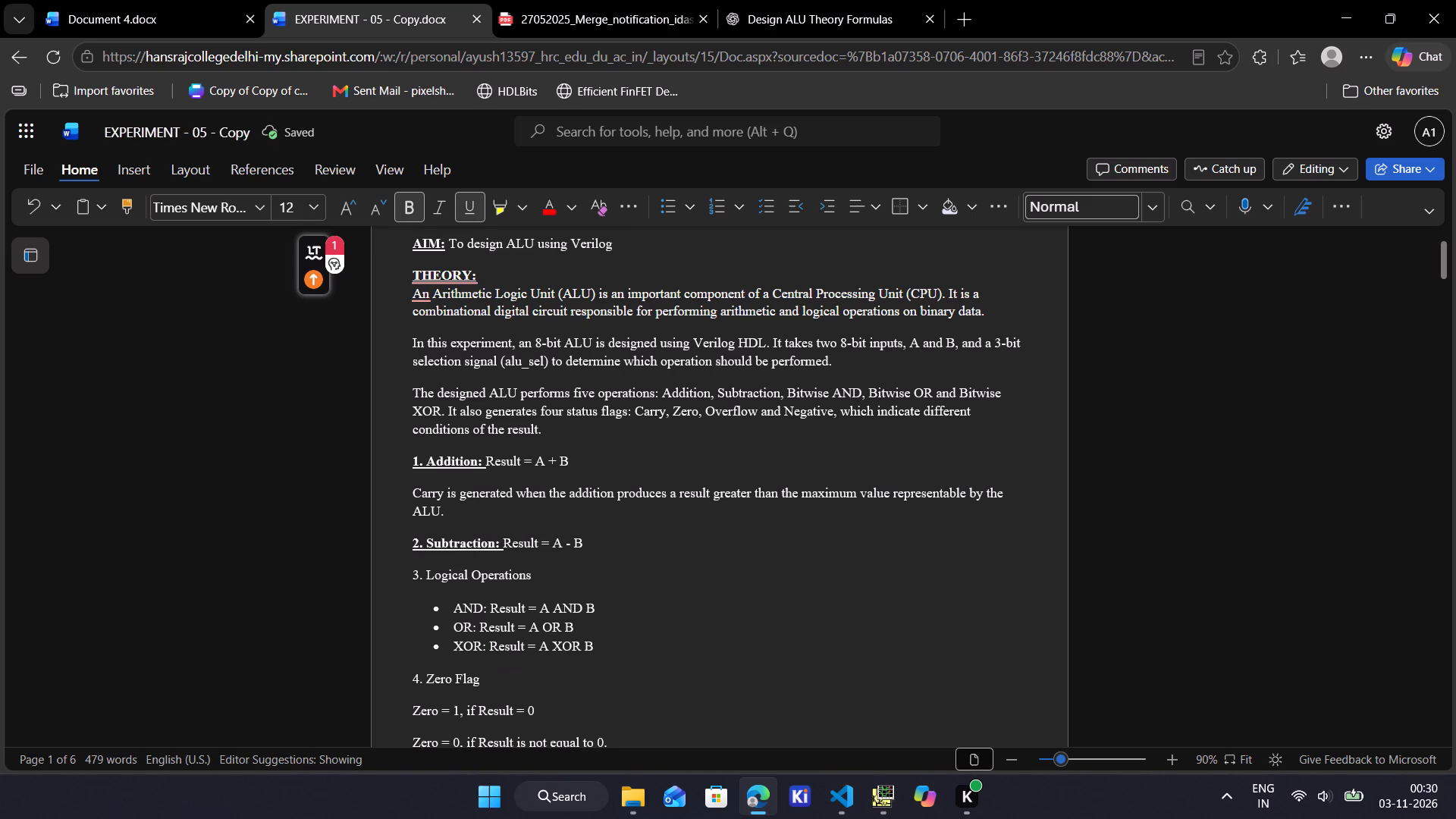
{"action": "type", "text": "U"}
{"action": "key", "text": "space"}
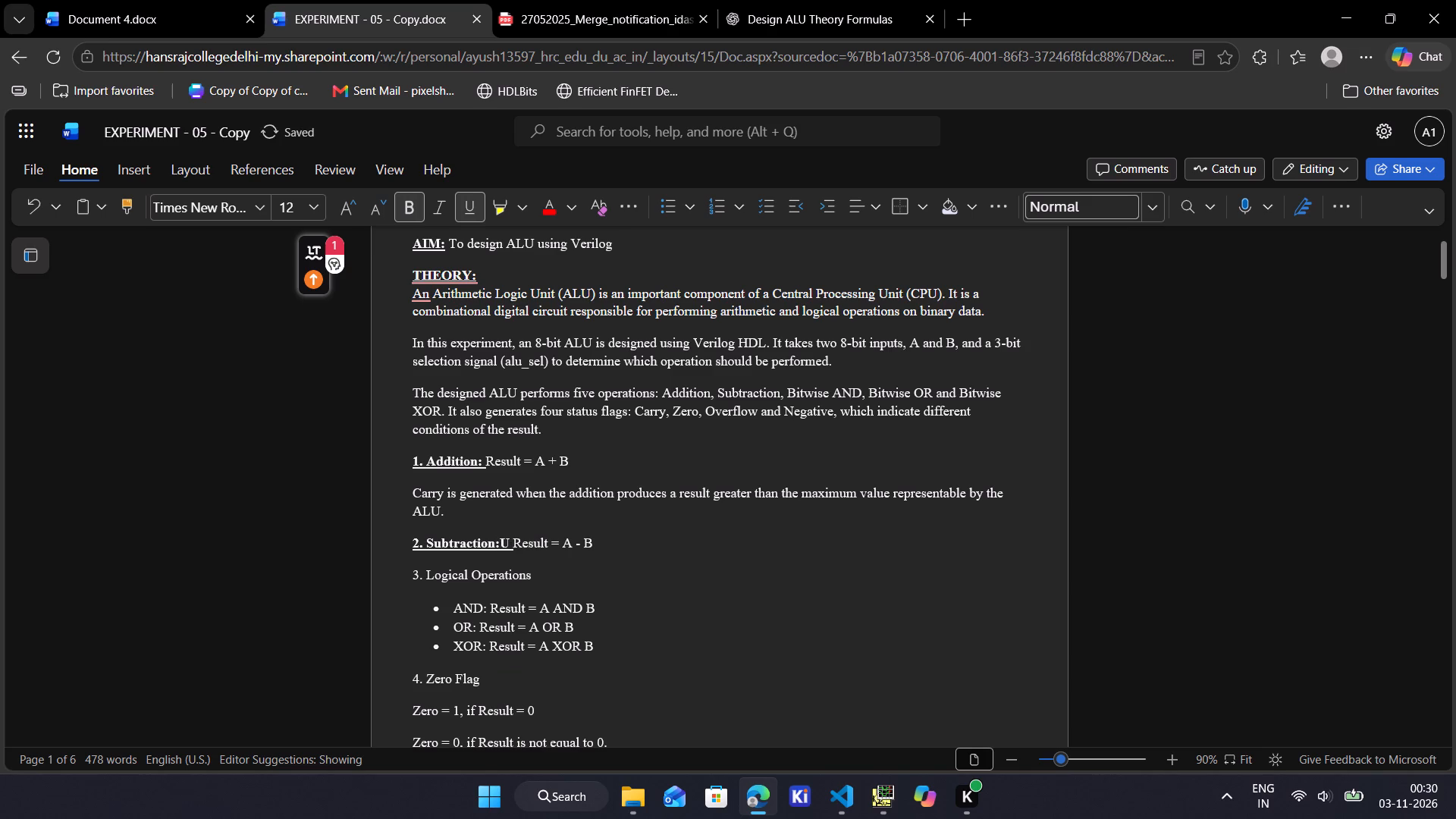
{"action": "key", "text": "BackSpace"}
{"action": "key", "text": "BackSpace"}
{"action": "key", "text": "ctrl+u"}
{"action": "key", "text": "space"}
{"action": "key", "text": "BackSpace"}
{"action": "key", "text": "ctrl+u"}
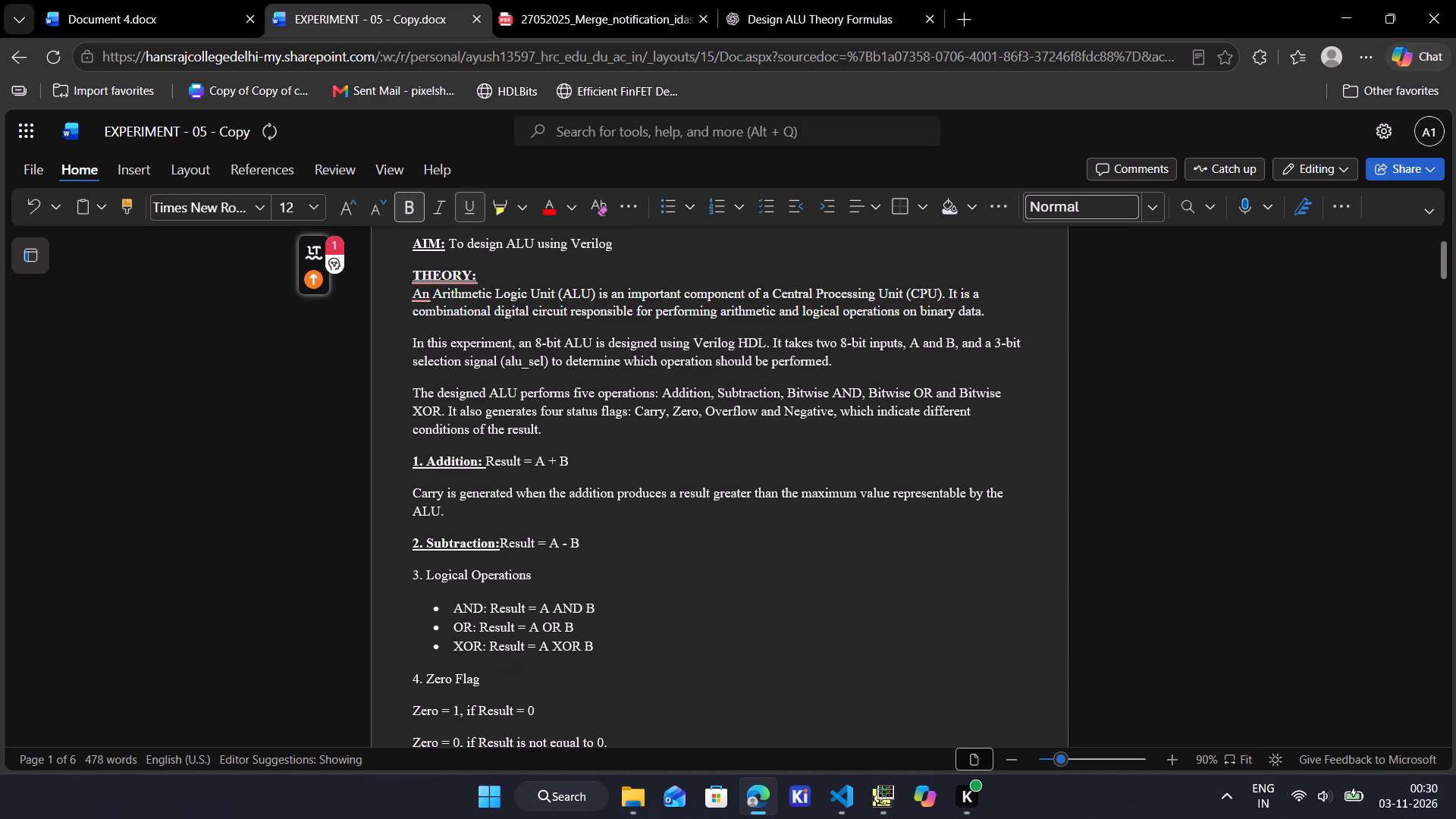
{"action": "key", "text": "space"}
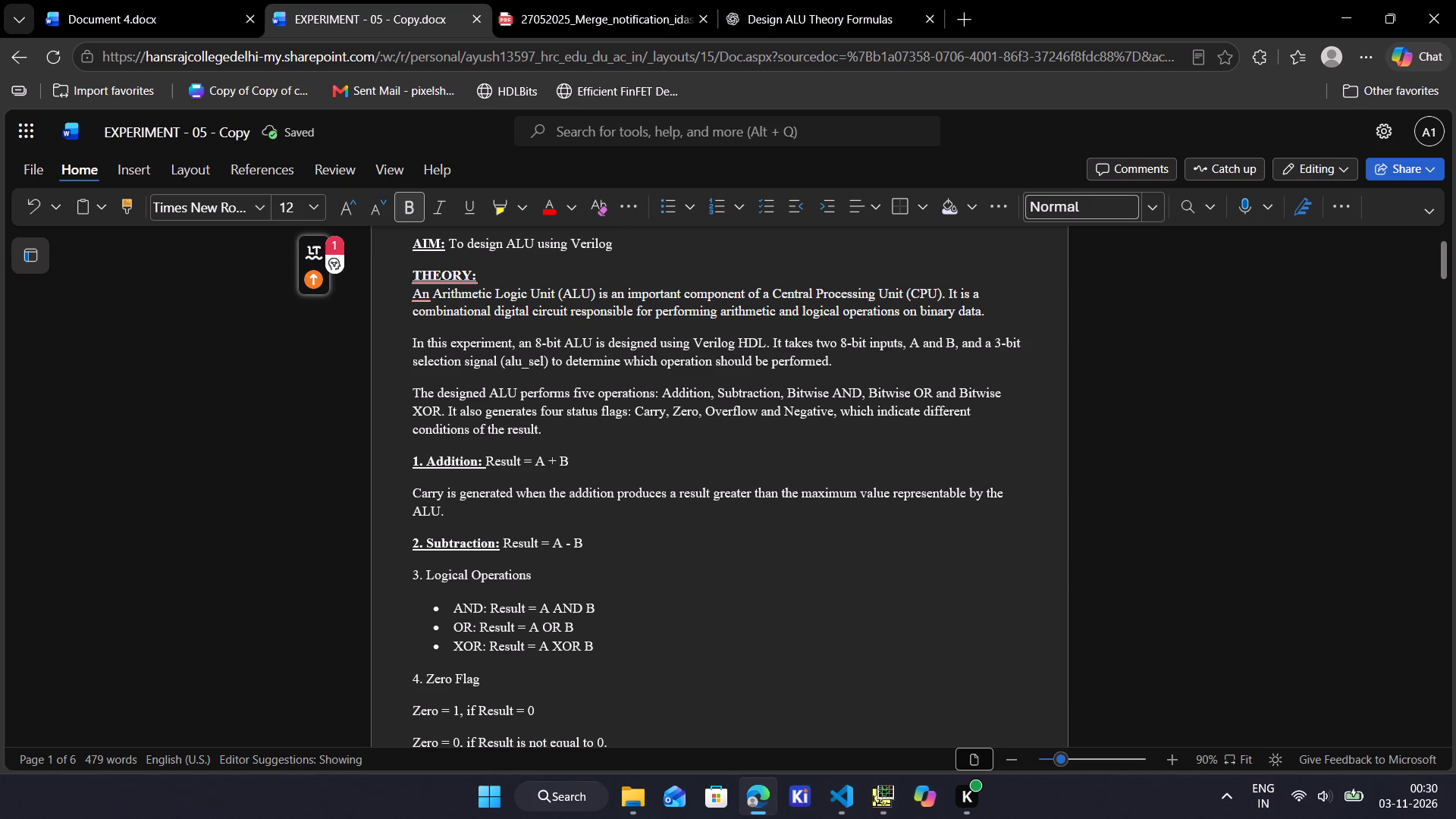
Make the "3. Logical Operations" and "4. Zero Flag" headings bold and underlined.
{"action": "left_click_drag", "start_coordinate": [413, 576], "coordinate": [533, 575]}
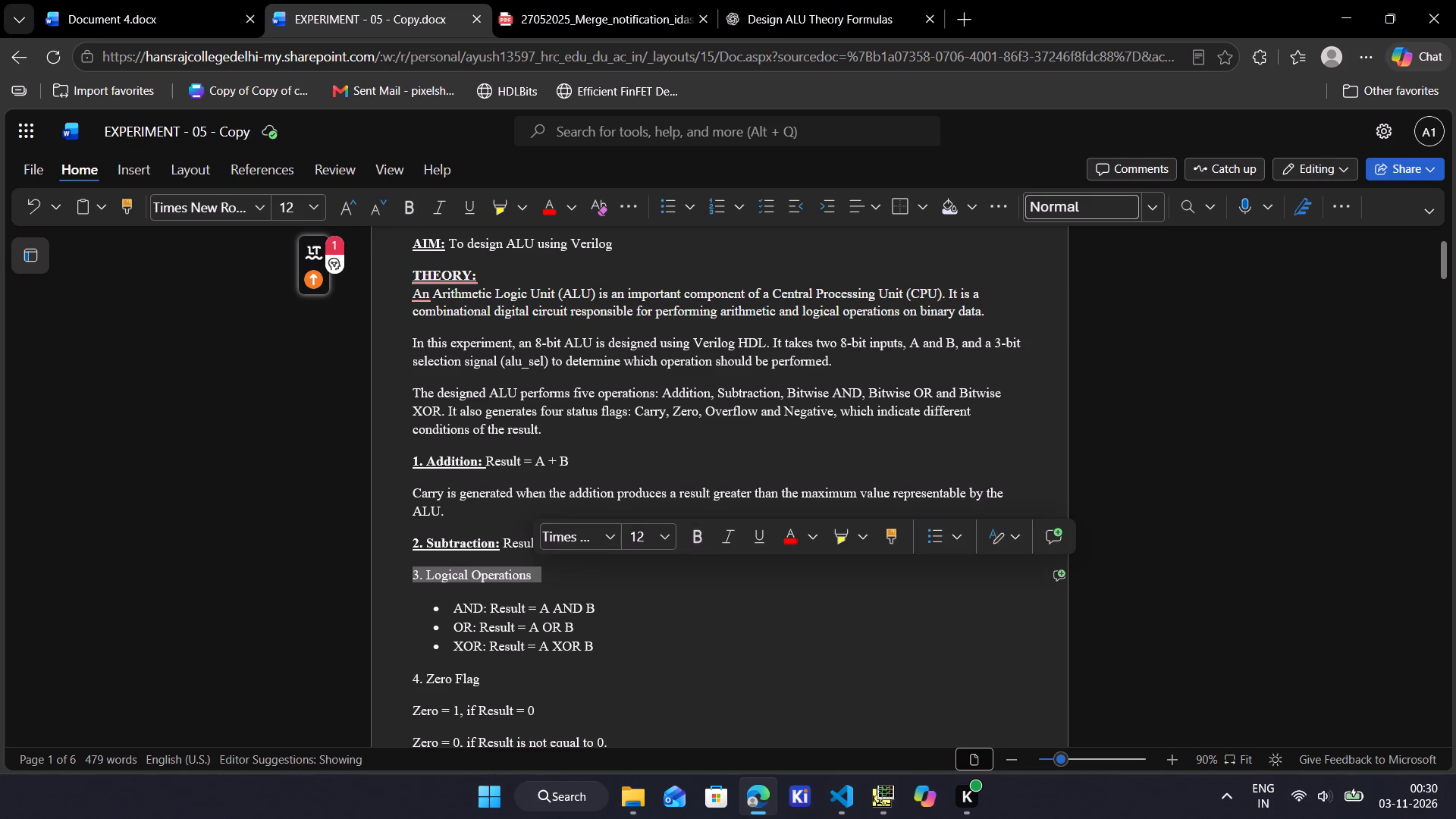
{"action": "key", "text": "ctrl+b"}
{"action": "key", "text": "ctrl+u"}
{"action": "left_click", "coordinate": [610, 588]}
{"action": "scroll", "coordinate": [610, 588], "scroll_direction": "down", "scroll_amount": 1}
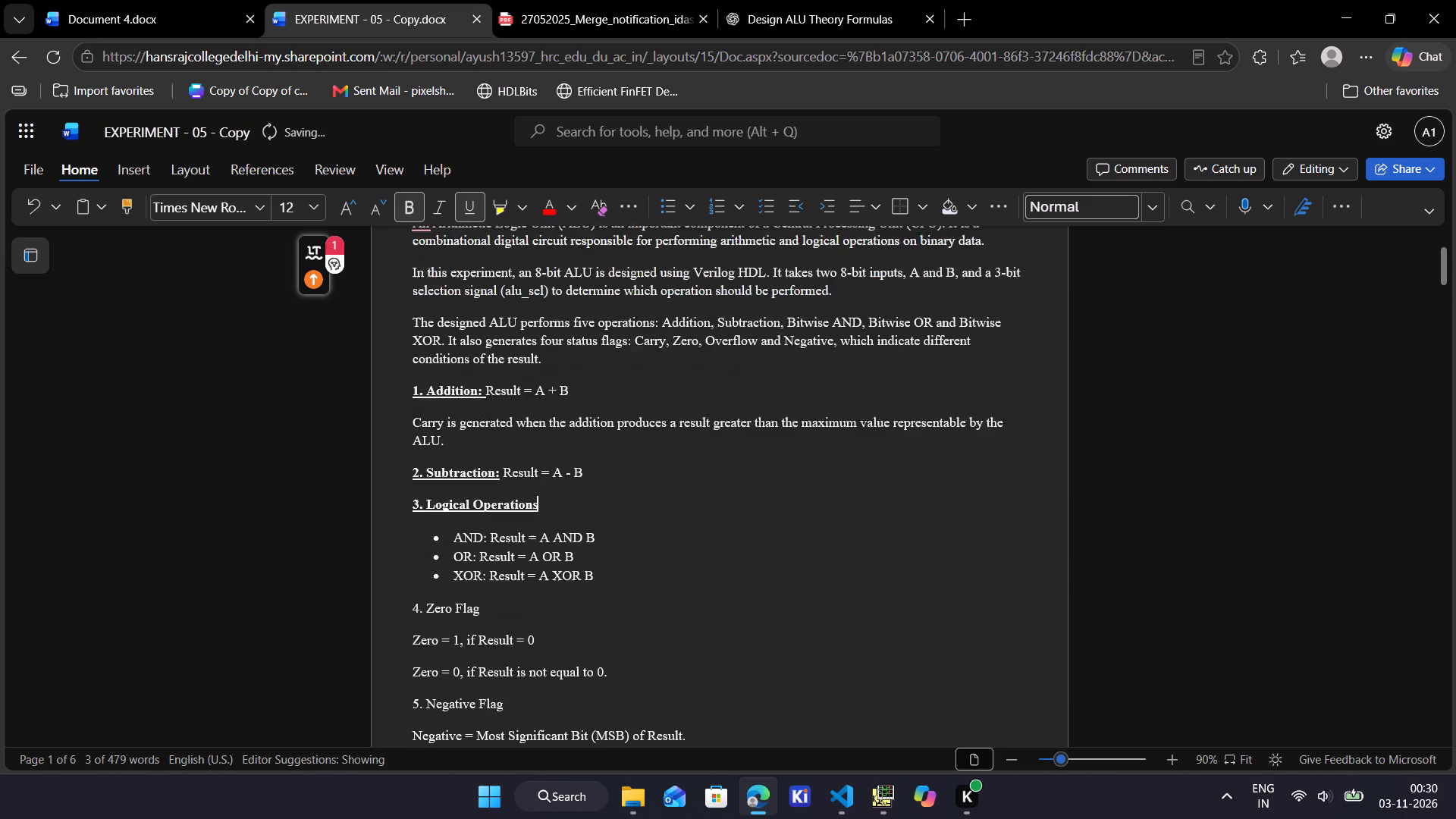
{"action": "scroll", "coordinate": [610, 588], "scroll_direction": "down", "scroll_amount": 1}
{"action": "left_click_drag", "start_coordinate": [413, 512], "coordinate": [482, 512]}
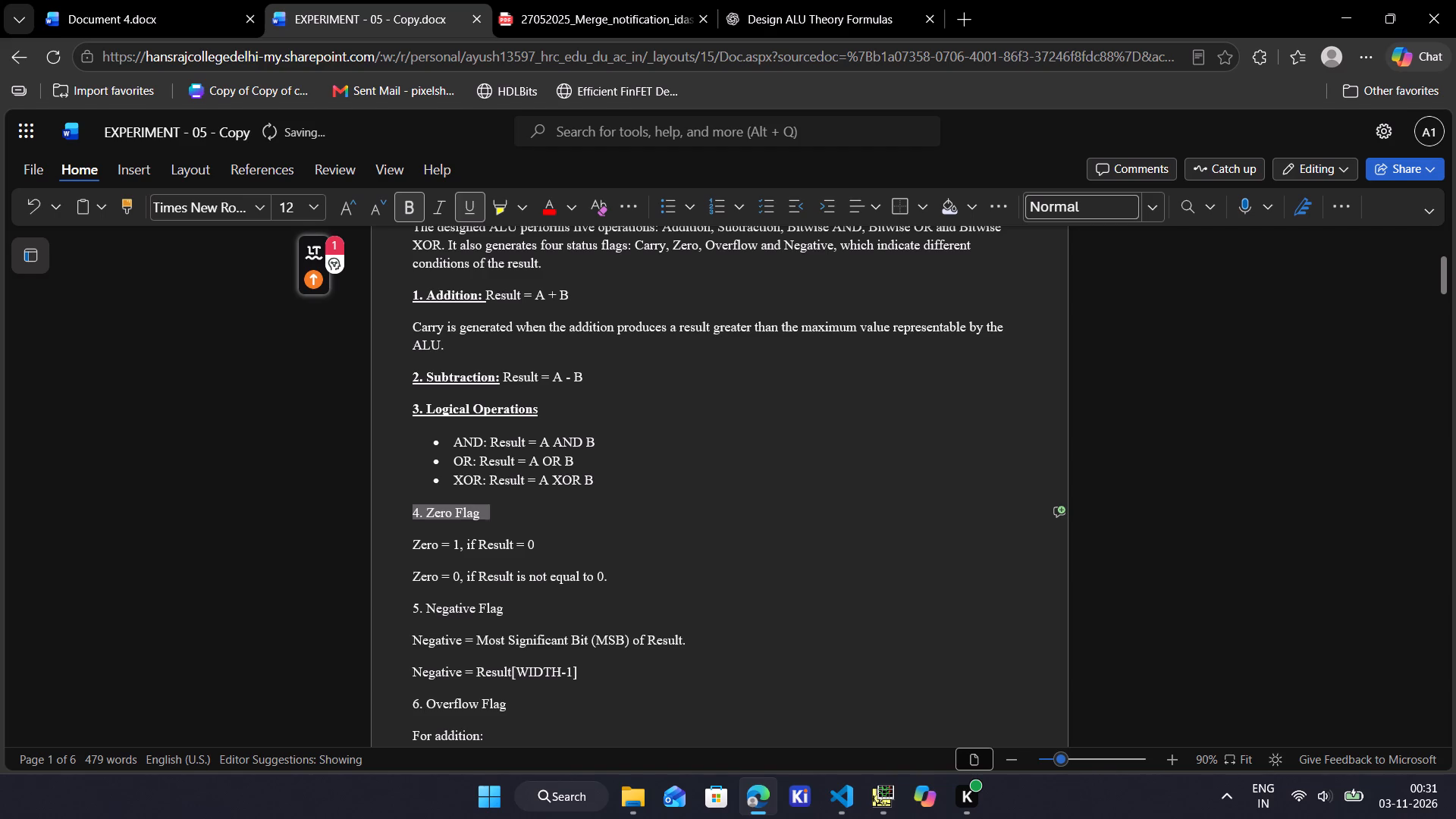
{"action": "left_click_drag", "start_coordinate": [482, 512], "coordinate": [483, 512]}
{"action": "key", "text": "ctrl+b"}
{"action": "key", "text": "ctrl+u"}
Make the "5. Negative Flag" and "6. Overflow Flag" headings bold and underlined.
{"action": "scroll", "coordinate": [483, 512], "scroll_direction": "down", "scroll_amount": 1}
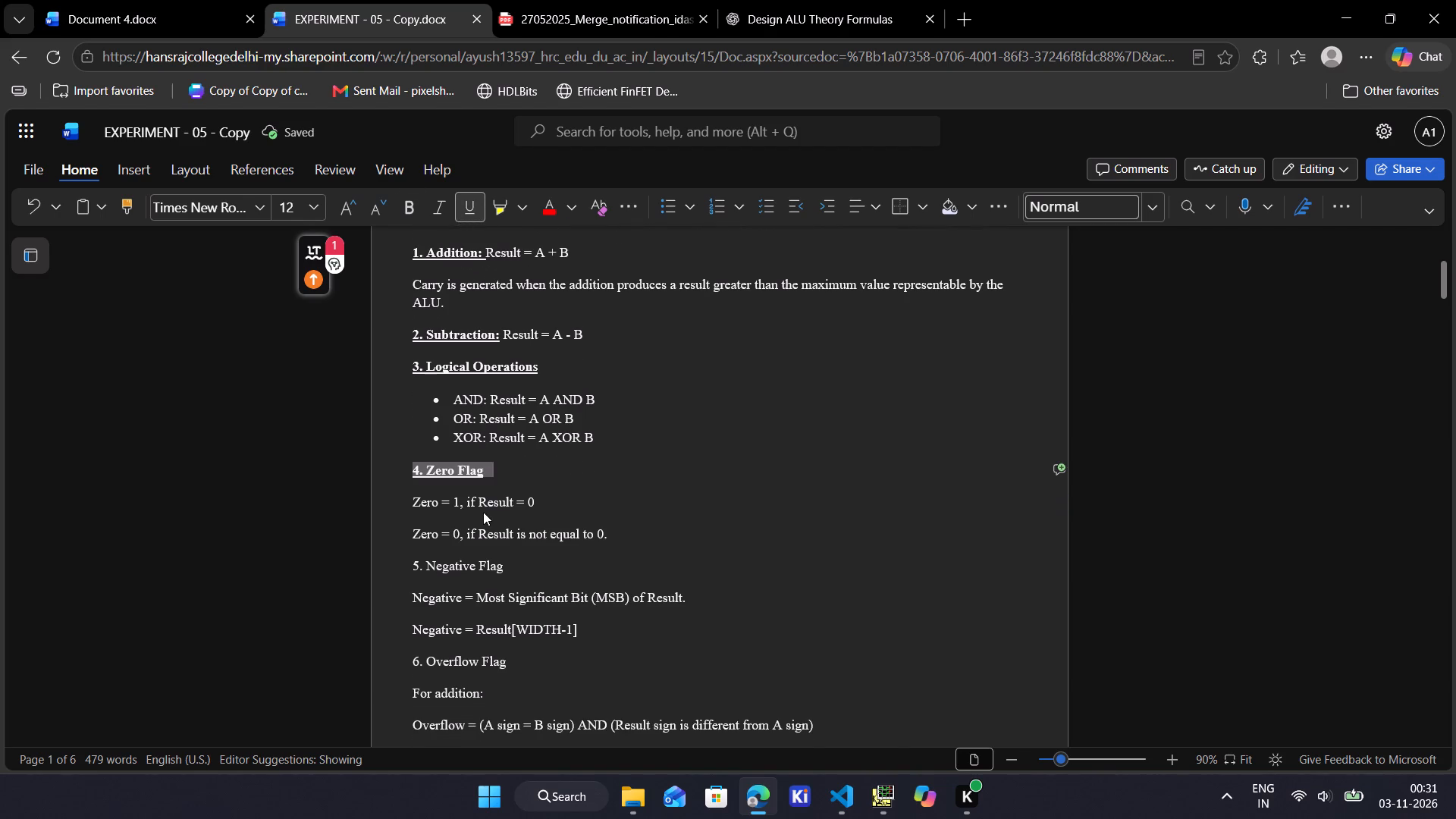
{"action": "scroll", "coordinate": [483, 512], "scroll_direction": "down", "scroll_amount": 1}
{"action": "left_click_drag", "start_coordinate": [408, 537], "coordinate": [507, 540]}
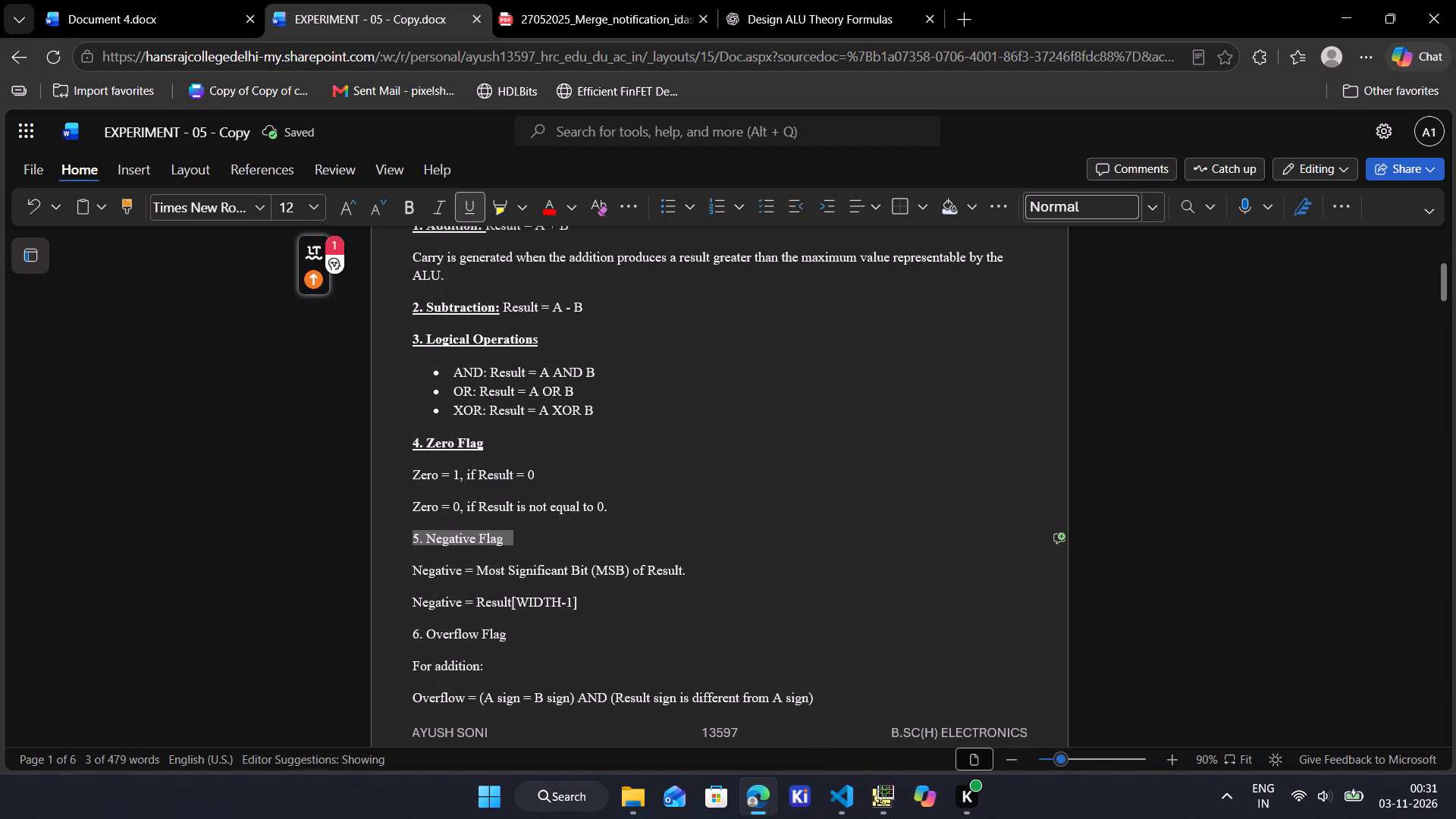
{"action": "left_click_drag", "start_coordinate": [507, 540], "coordinate": [507, 539]}
{"action": "key", "text": "ctrl+b"}
{"action": "key", "text": "ctrl+u"}
{"action": "scroll", "coordinate": [507, 539], "scroll_direction": "down", "scroll_amount": 1}
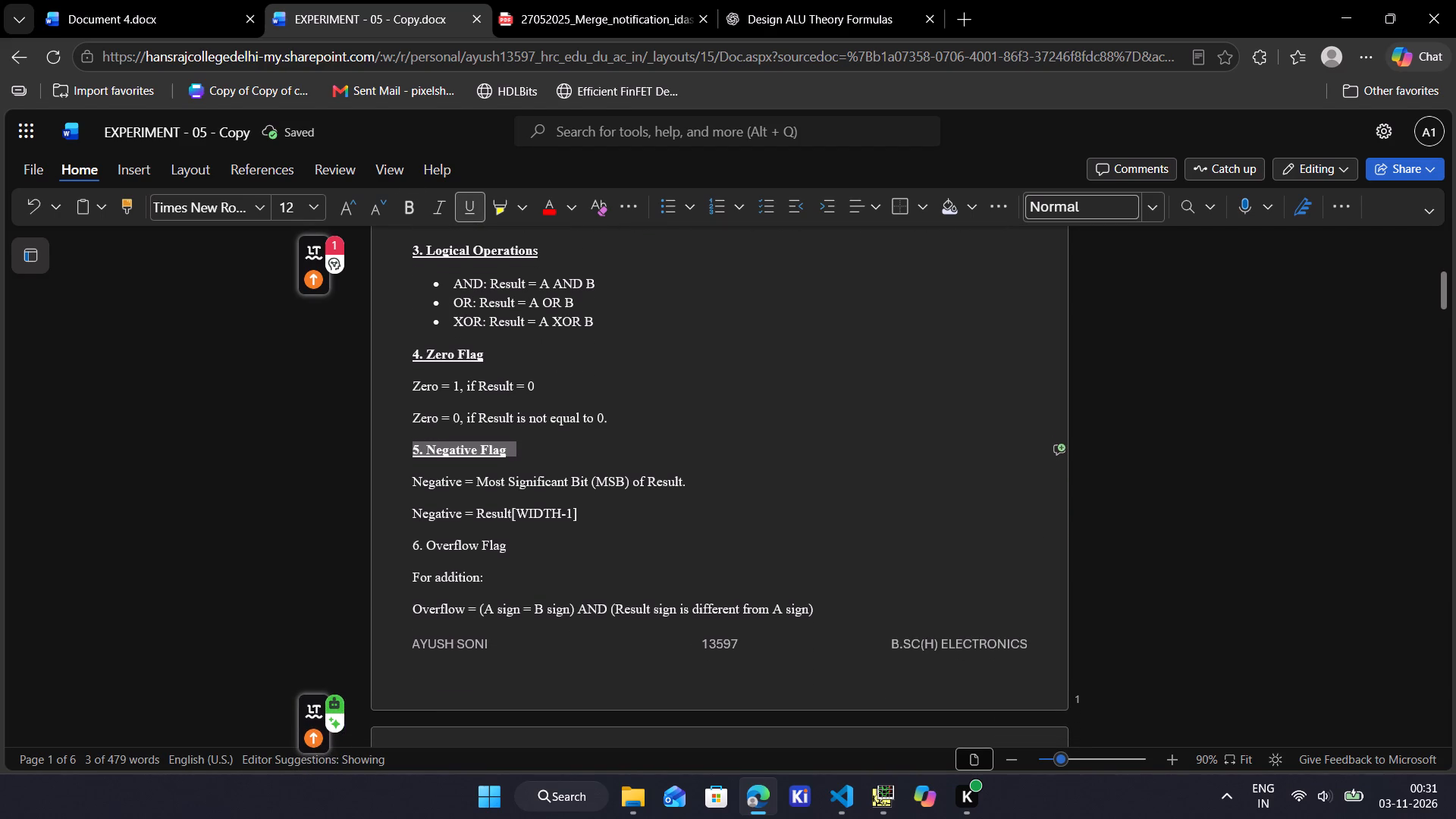
{"action": "left_click_drag", "start_coordinate": [413, 542], "coordinate": [510, 538]}
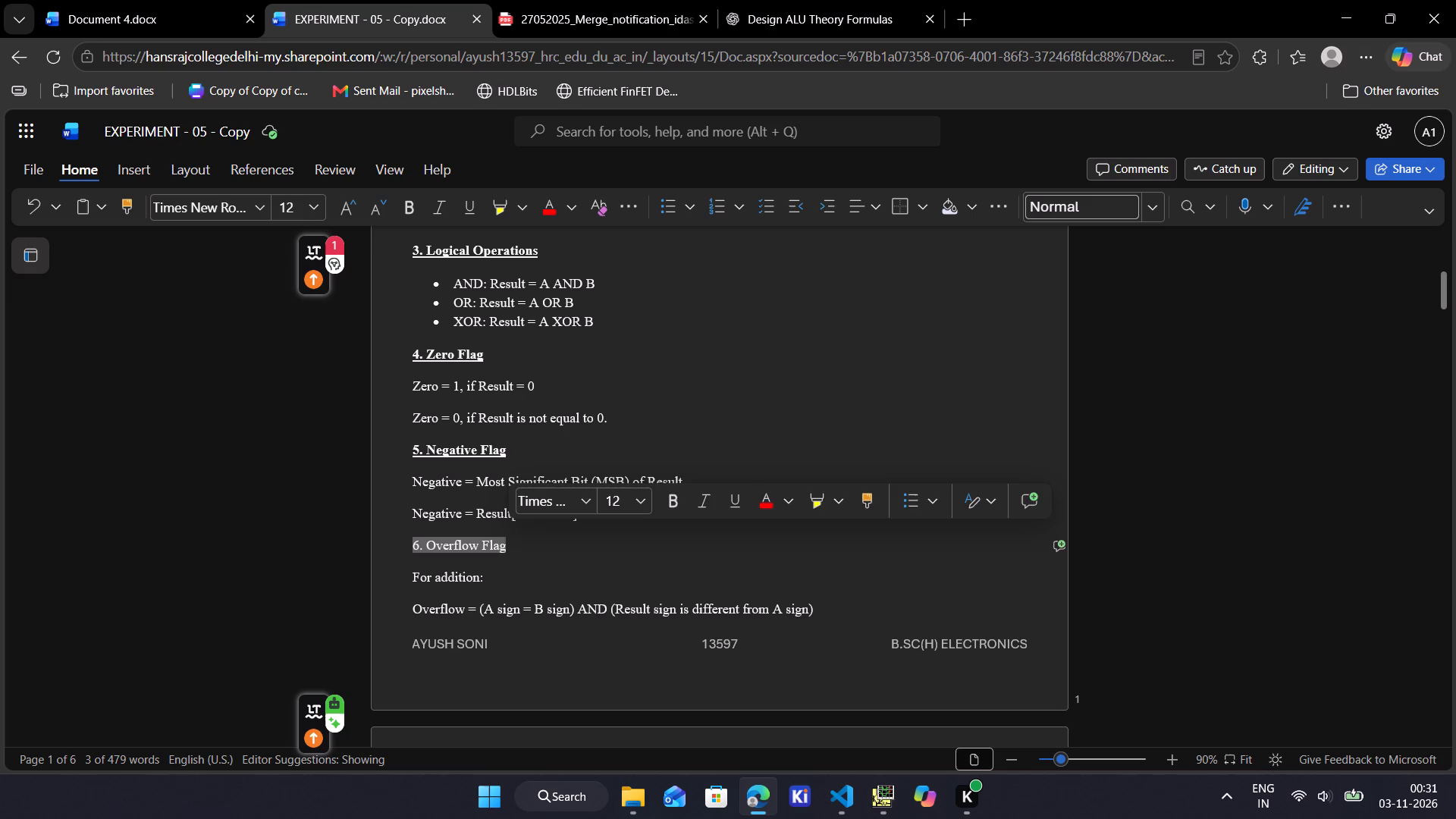
{"action": "key", "text": "ctrl+b"}
{"action": "key", "text": "ctrl+u"}
Remove the blank lines between the subtraction overflow formula and the SOURCE CODE heading.
{"action": "scroll", "coordinate": [510, 538], "scroll_direction": "down", "scroll_amount": 2}
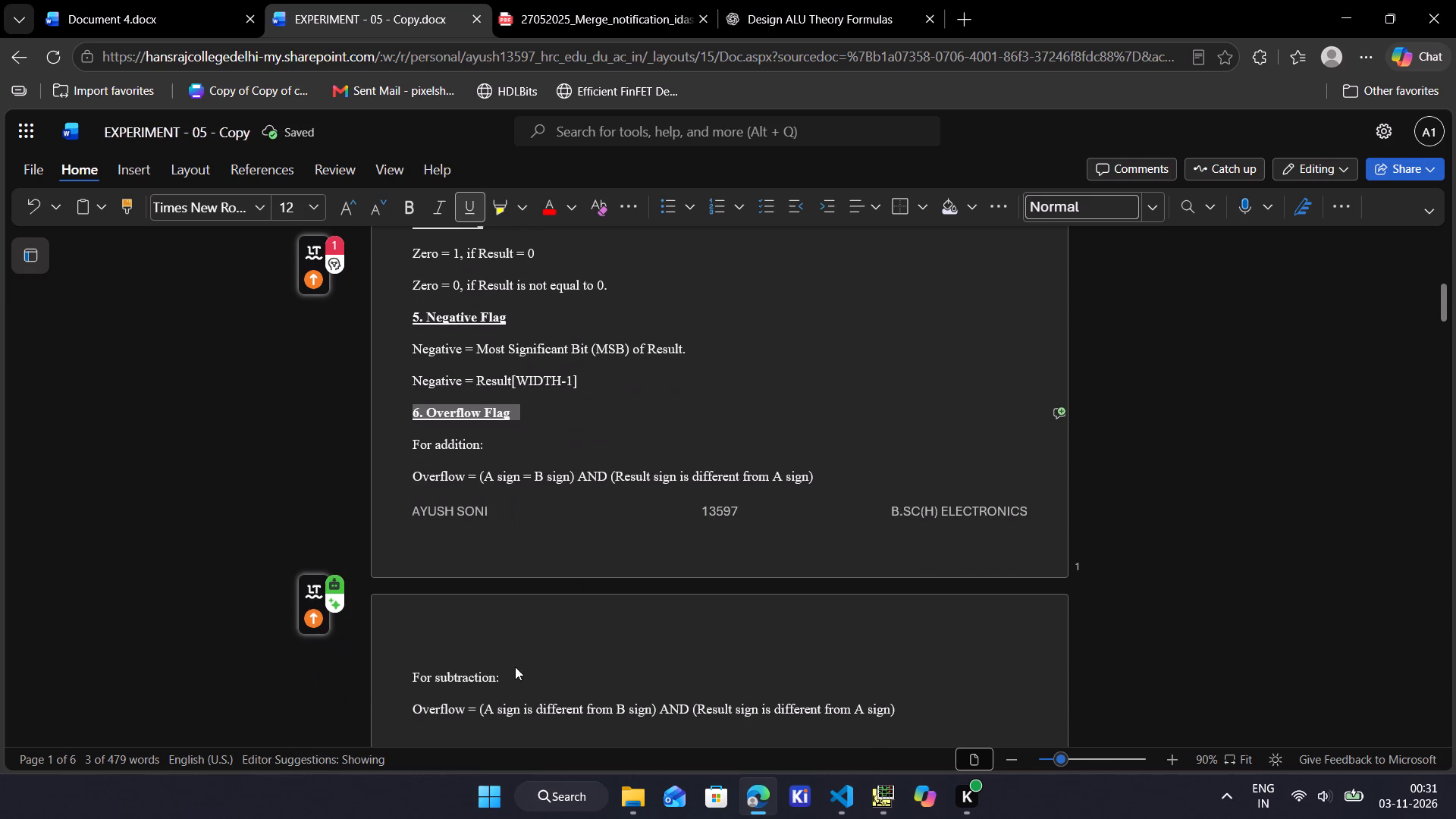
{"action": "scroll", "coordinate": [448, 707], "scroll_direction": "down", "scroll_amount": 2}
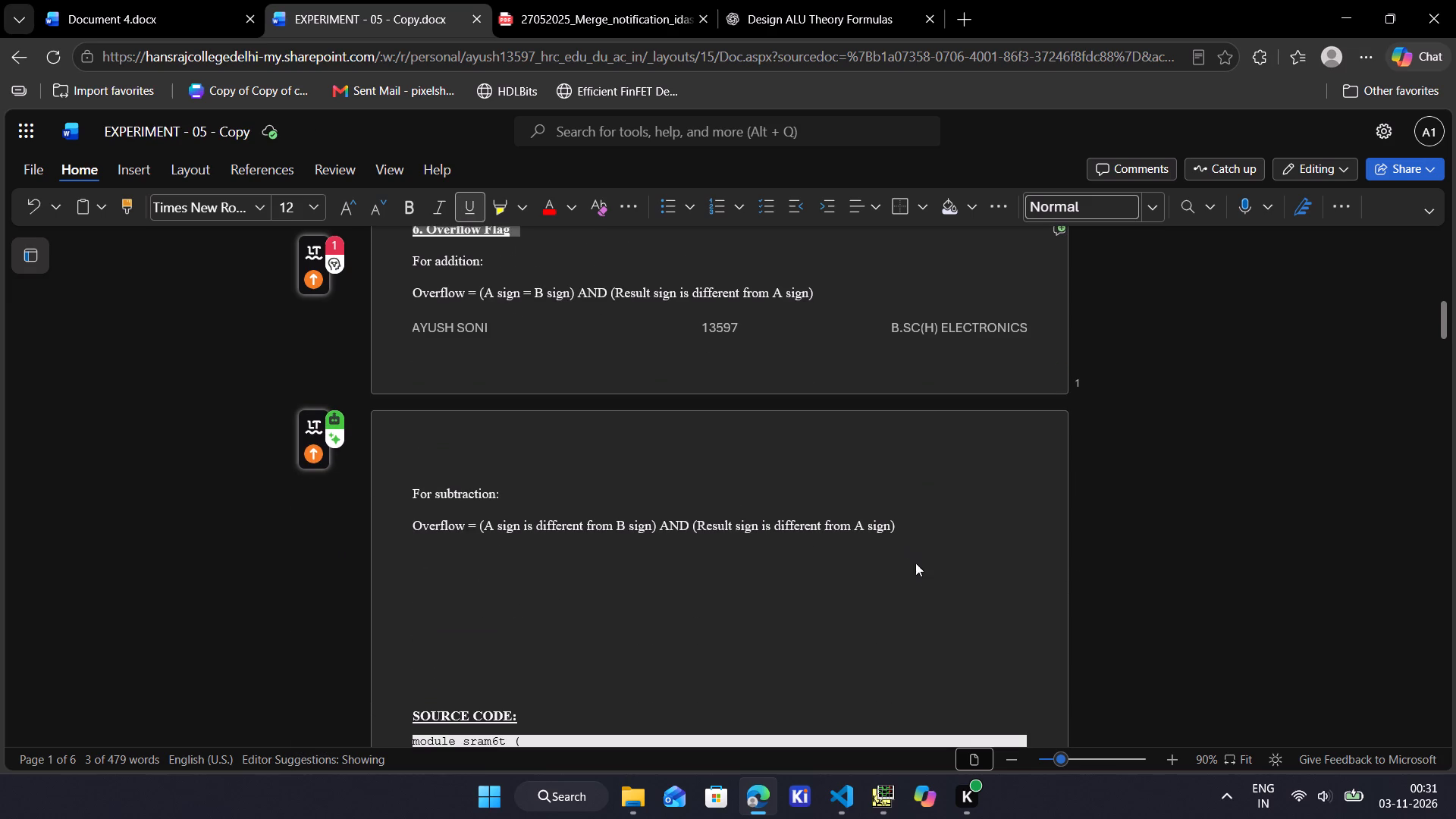
{"action": "left_click", "coordinate": [415, 701]}
{"action": "key", "text": "BackSpace"}
{"action": "key", "text": "BackSpace"}
{"action": "key", "text": "BackSpace"}
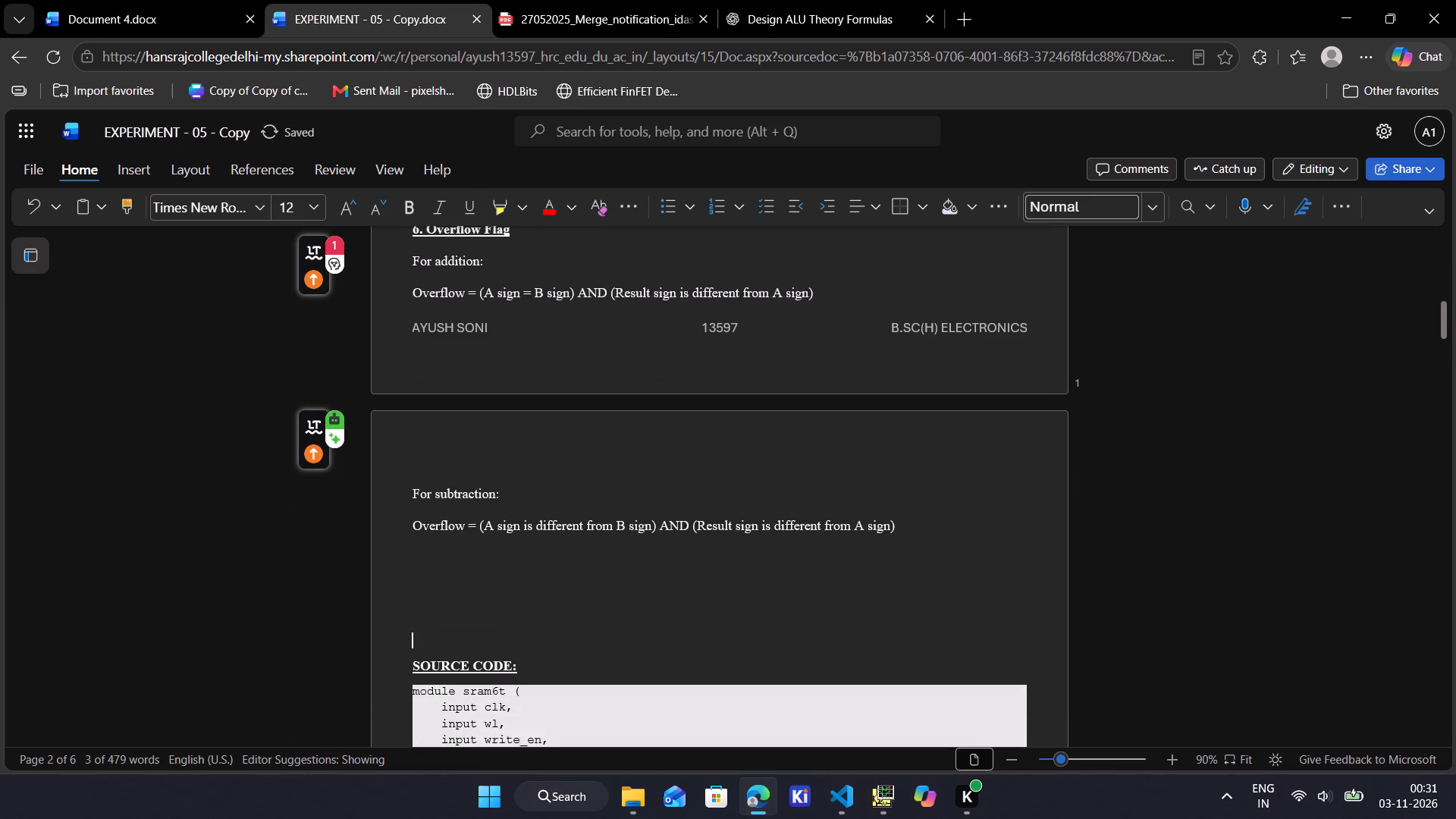
{"action": "key", "text": "BackSpace"}
{"action": "key", "text": "BackSpace"}
{"action": "key", "text": "BackSpace"}
{"action": "key", "text": "BackSpace"}
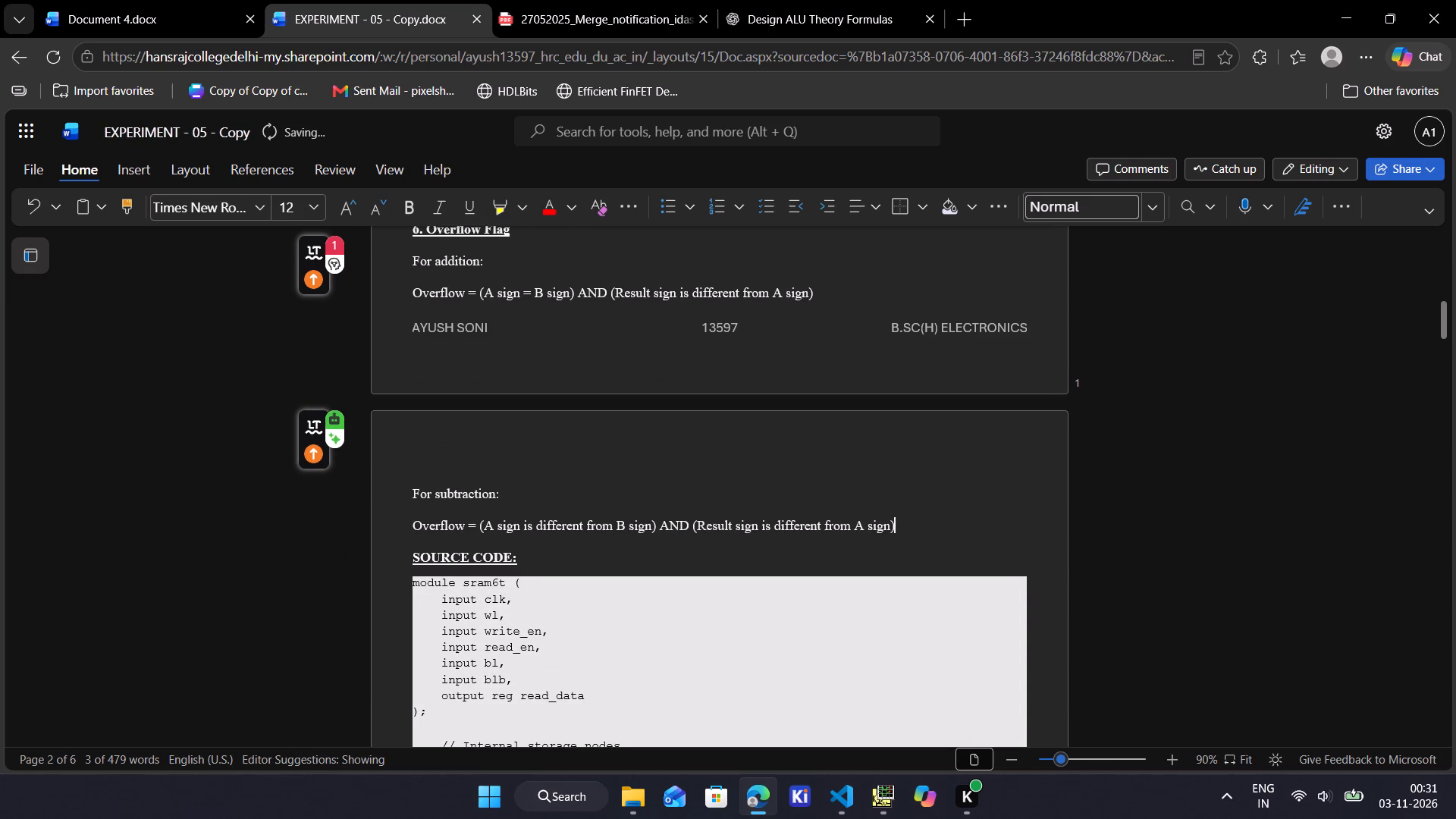
Delete the sram6t module code under SOURCE CODE and add an empty line below the heading.
{"action": "scroll", "coordinate": [415, 701], "scroll_direction": "down", "scroll_amount": 2}
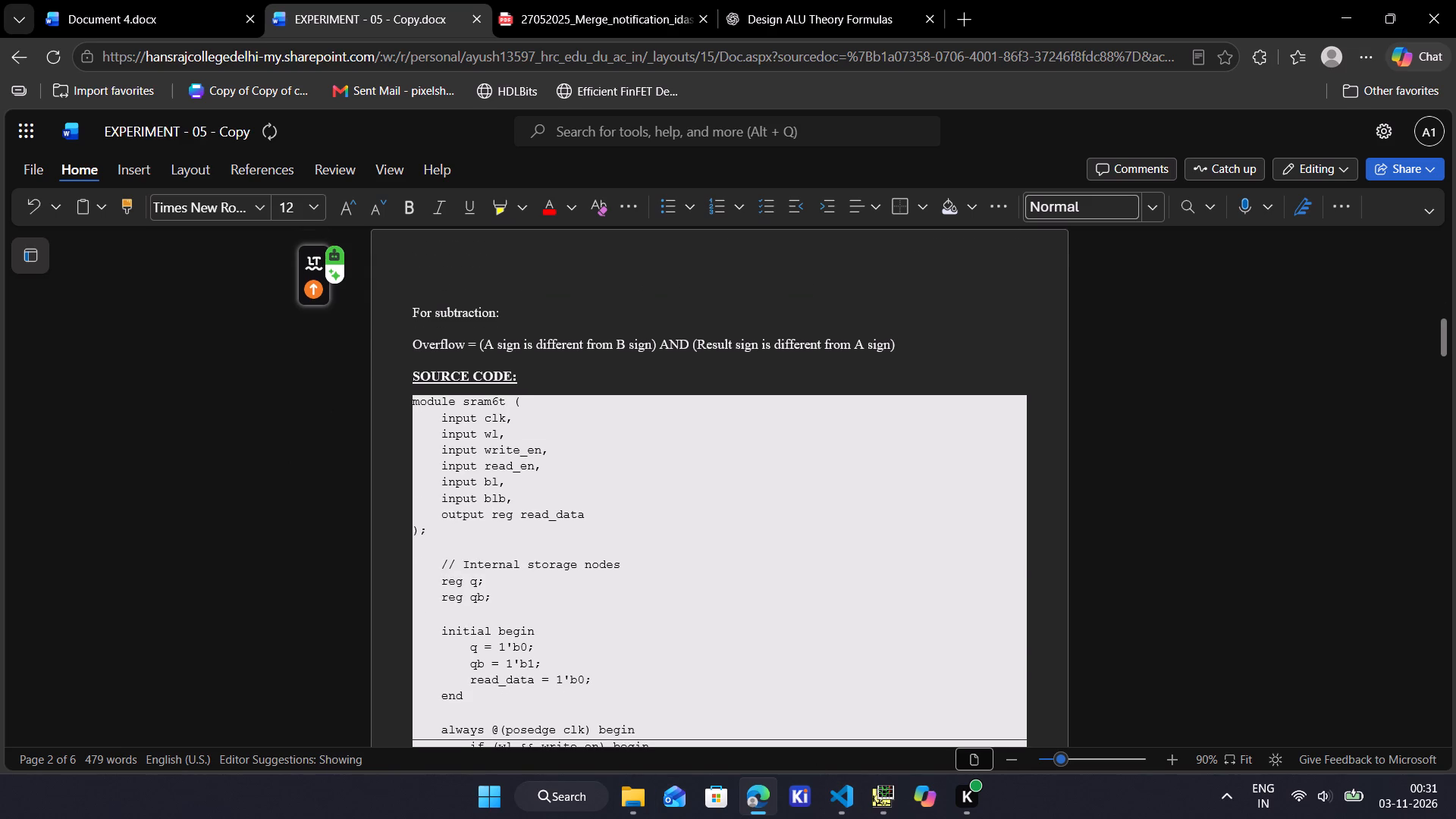
{"action": "scroll", "coordinate": [474, 430], "scroll_direction": "down", "scroll_amount": 1}
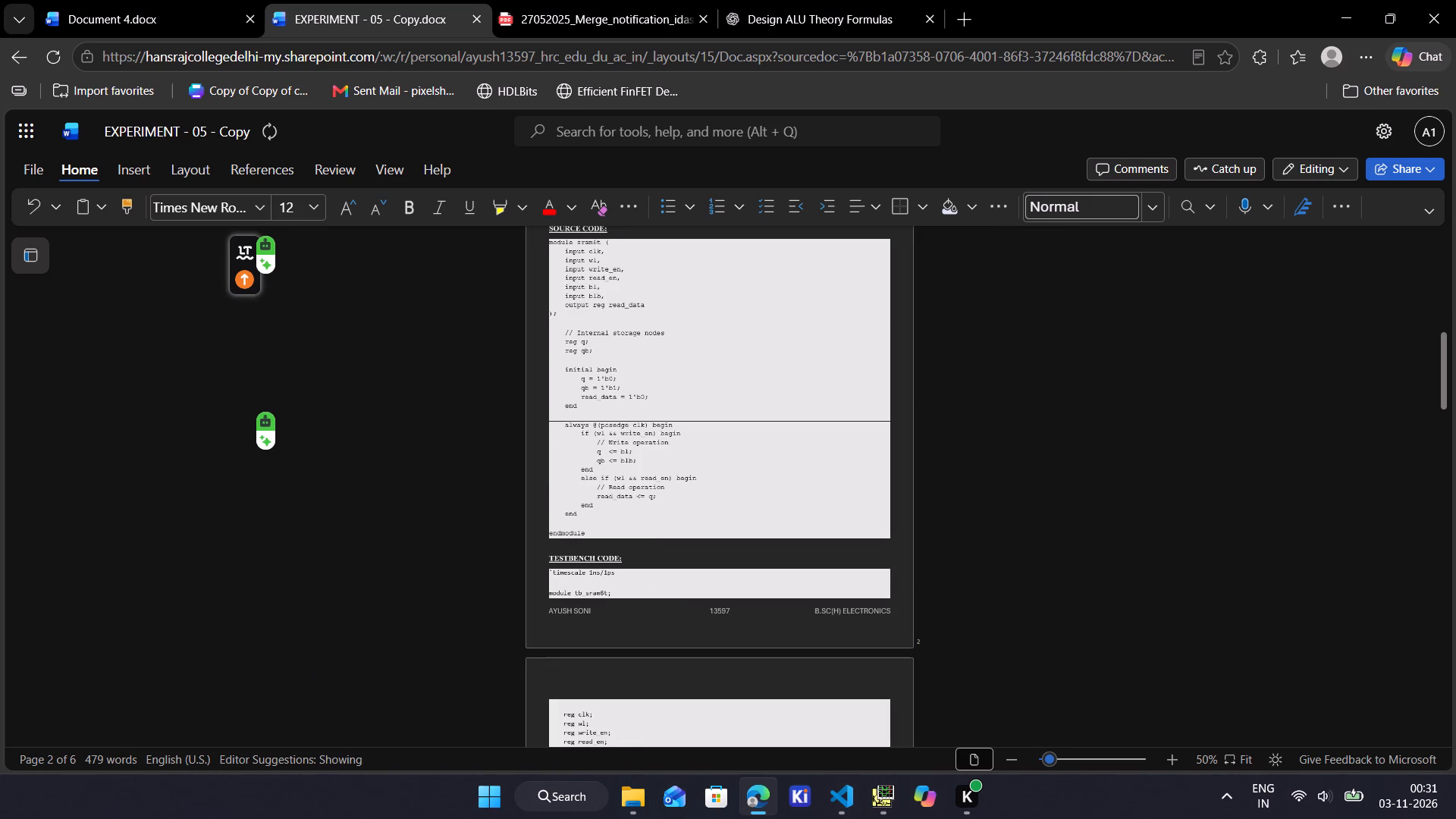
{"action": "left_click_drag", "start_coordinate": [591, 533], "coordinate": [548, 237]}
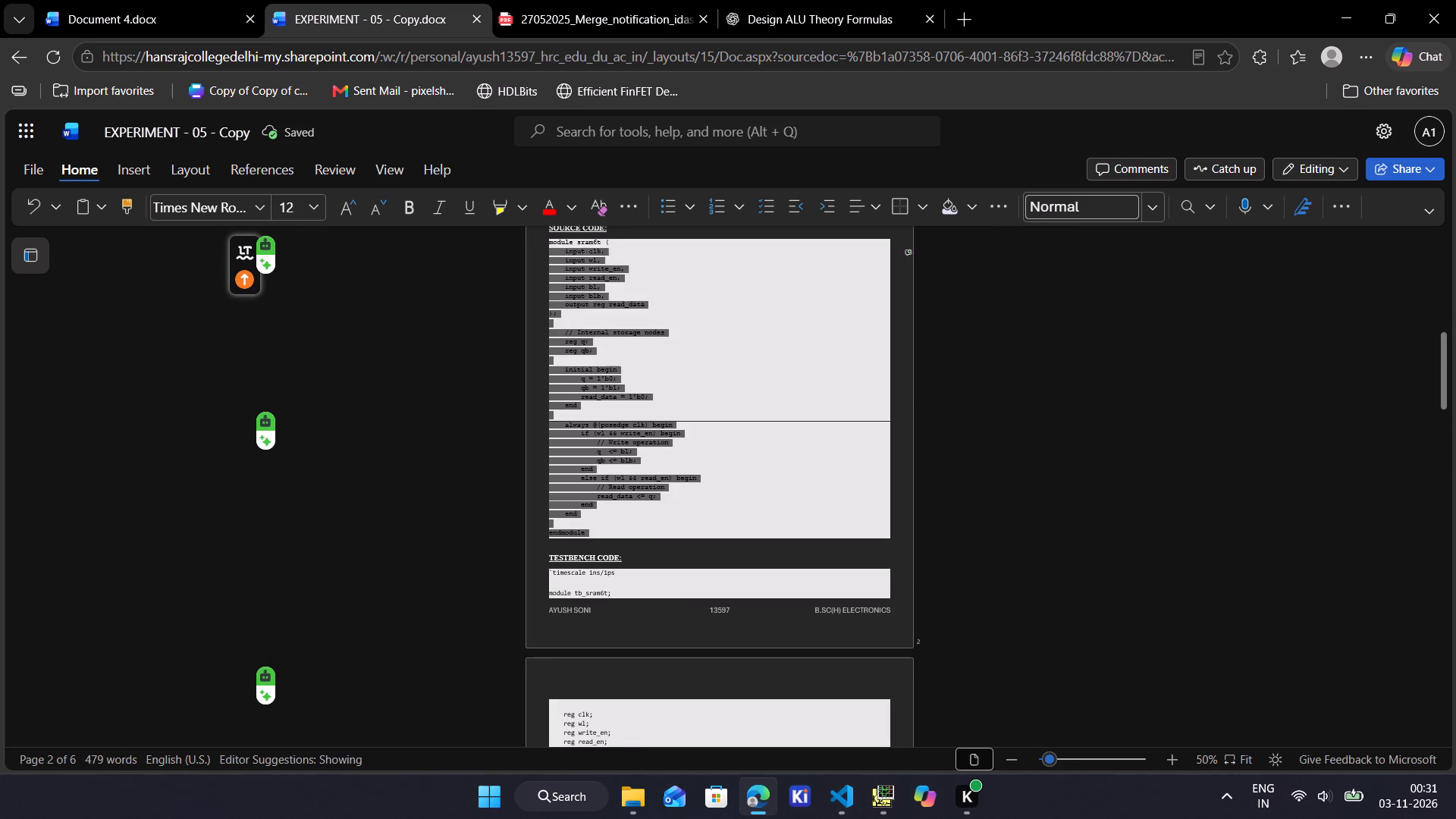
{"action": "left_click_drag", "start_coordinate": [548, 237], "coordinate": [544, 531]}
{"action": "key", "text": "BackSpace"}
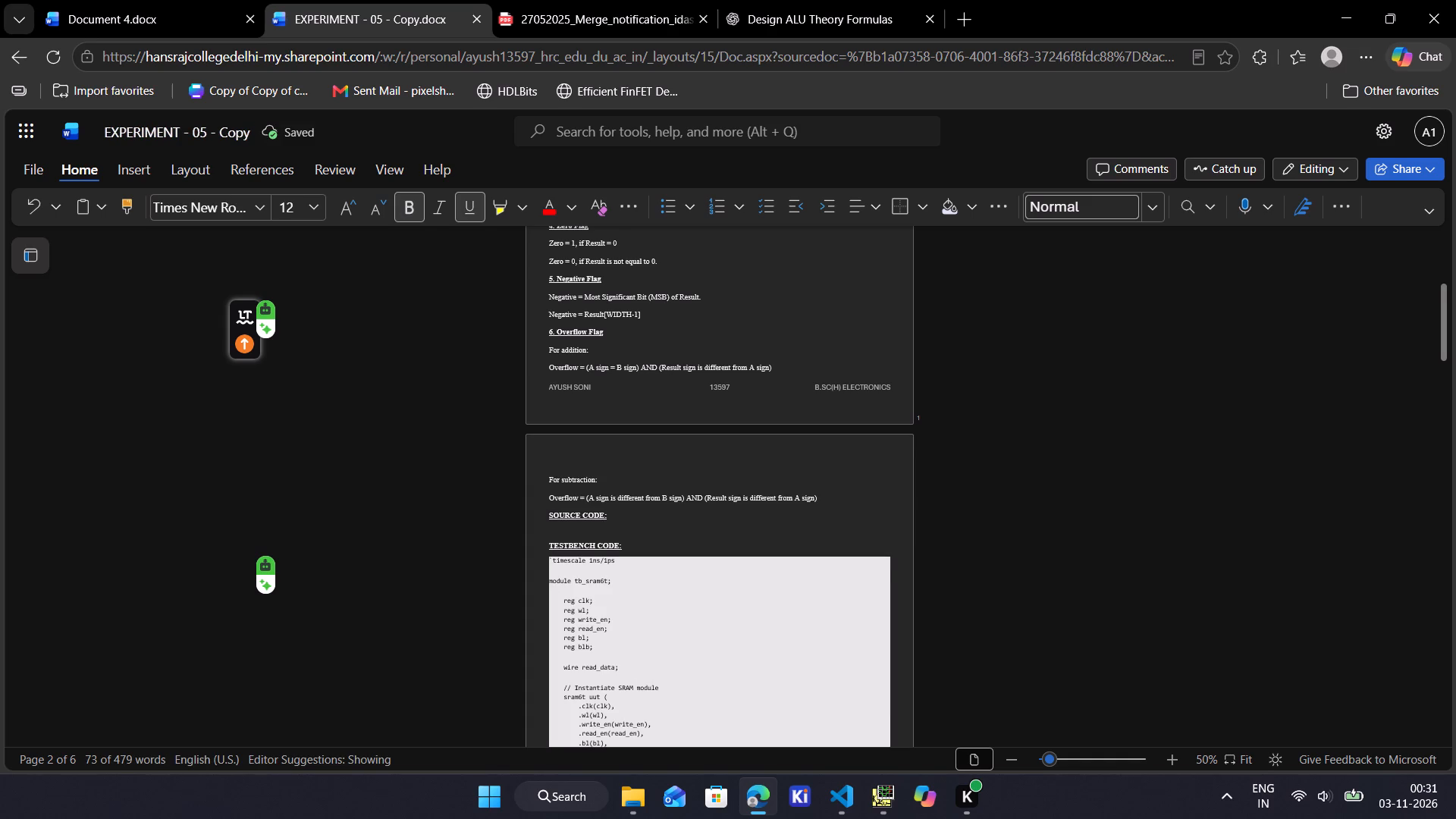
{"action": "key", "text": "Return"}
Switch to Visual Studio Code and copy the selected ALU module code in alu.v, checking the selection from its first line.
{"action": "left_click", "coordinate": [843, 812]}
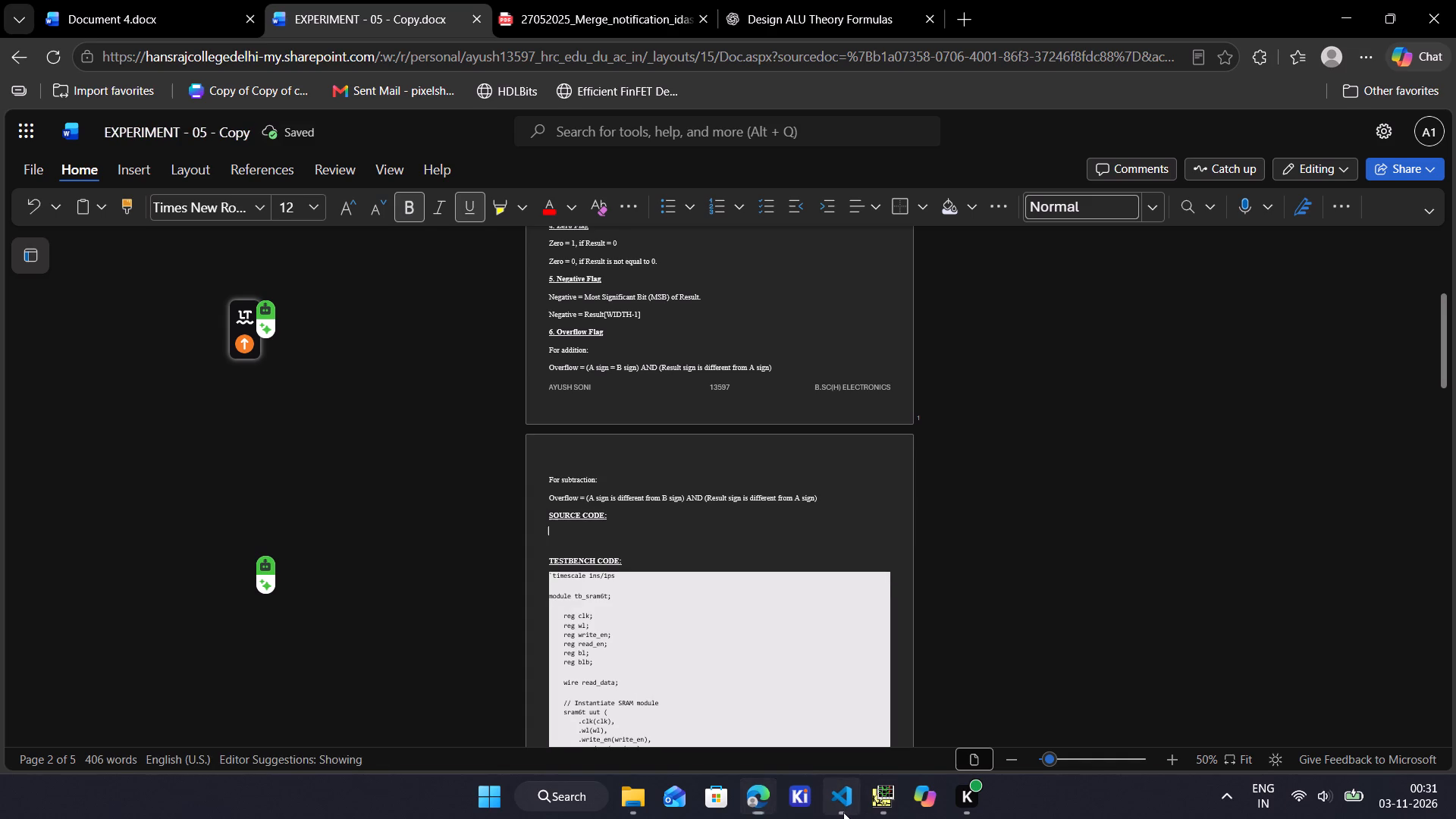
{"action": "key", "text": "ctrl+c"}
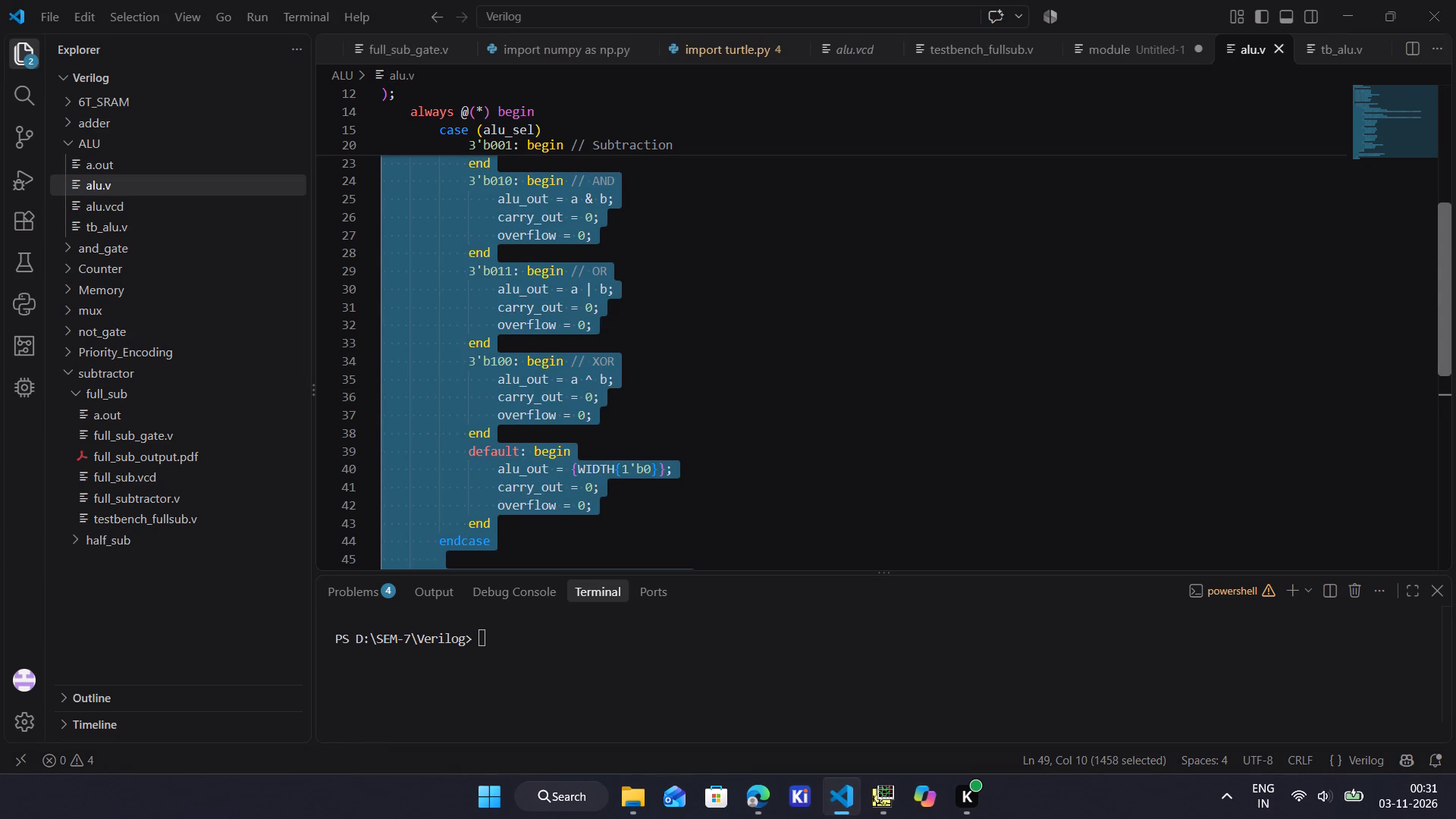
{"action": "scroll", "coordinate": [670, 461], "scroll_direction": "up", "scroll_amount": 10}
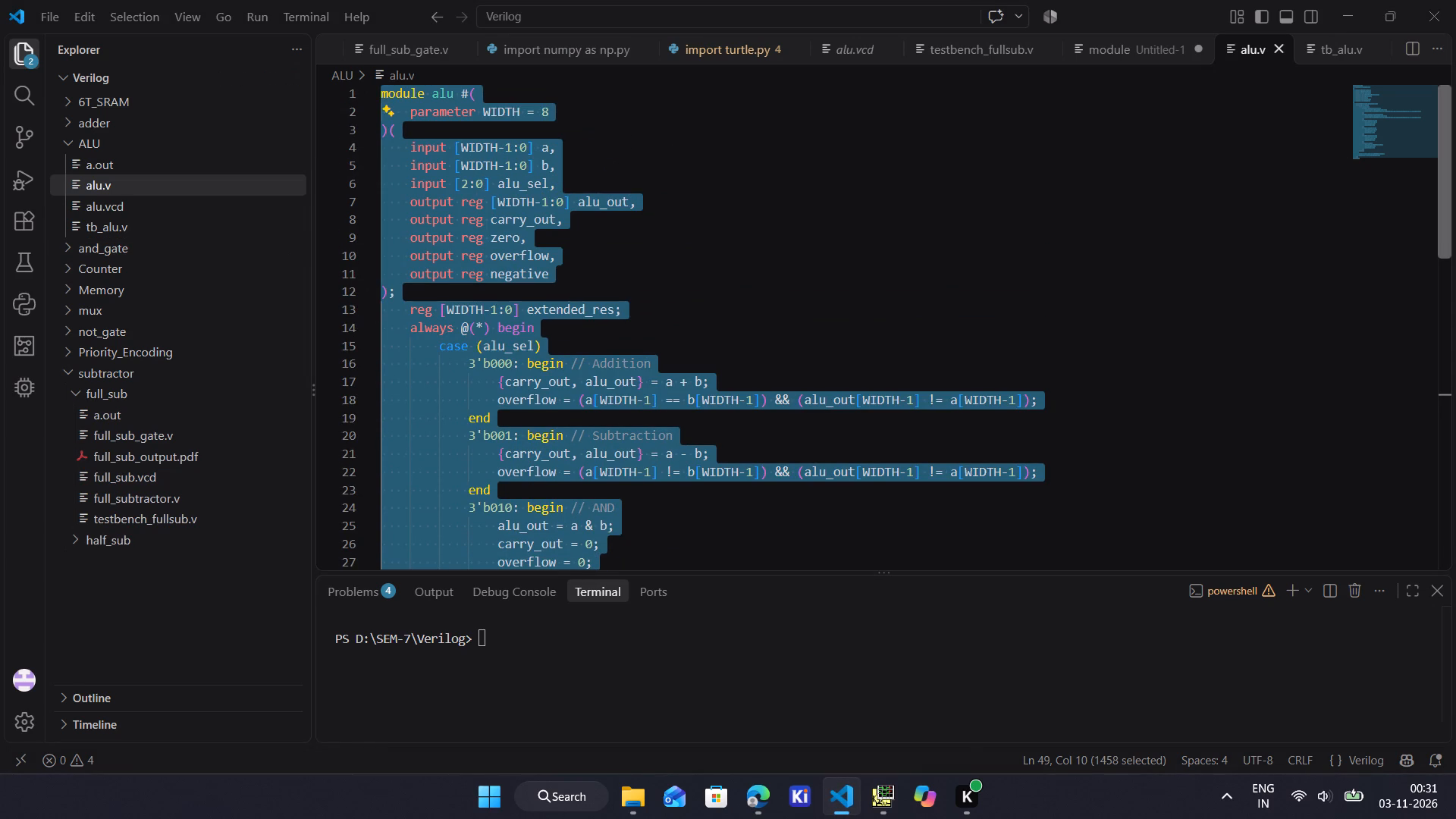
Switch back to the report in Microsoft Edge and paste the ALU module code under the SOURCE CODE heading.
{"action": "left_click", "coordinate": [758, 805]}
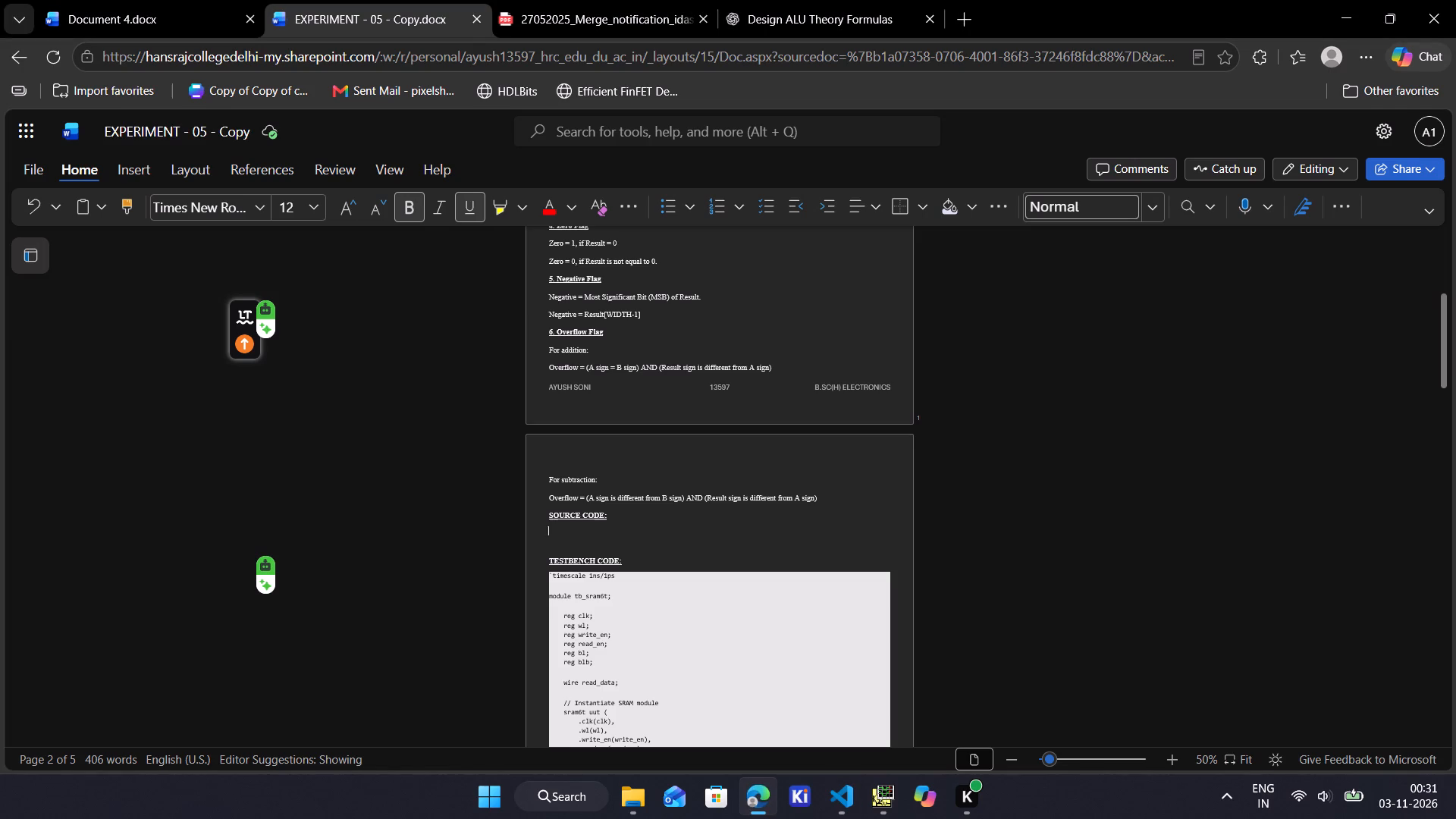
{"action": "key", "text": "ctrl+v"}
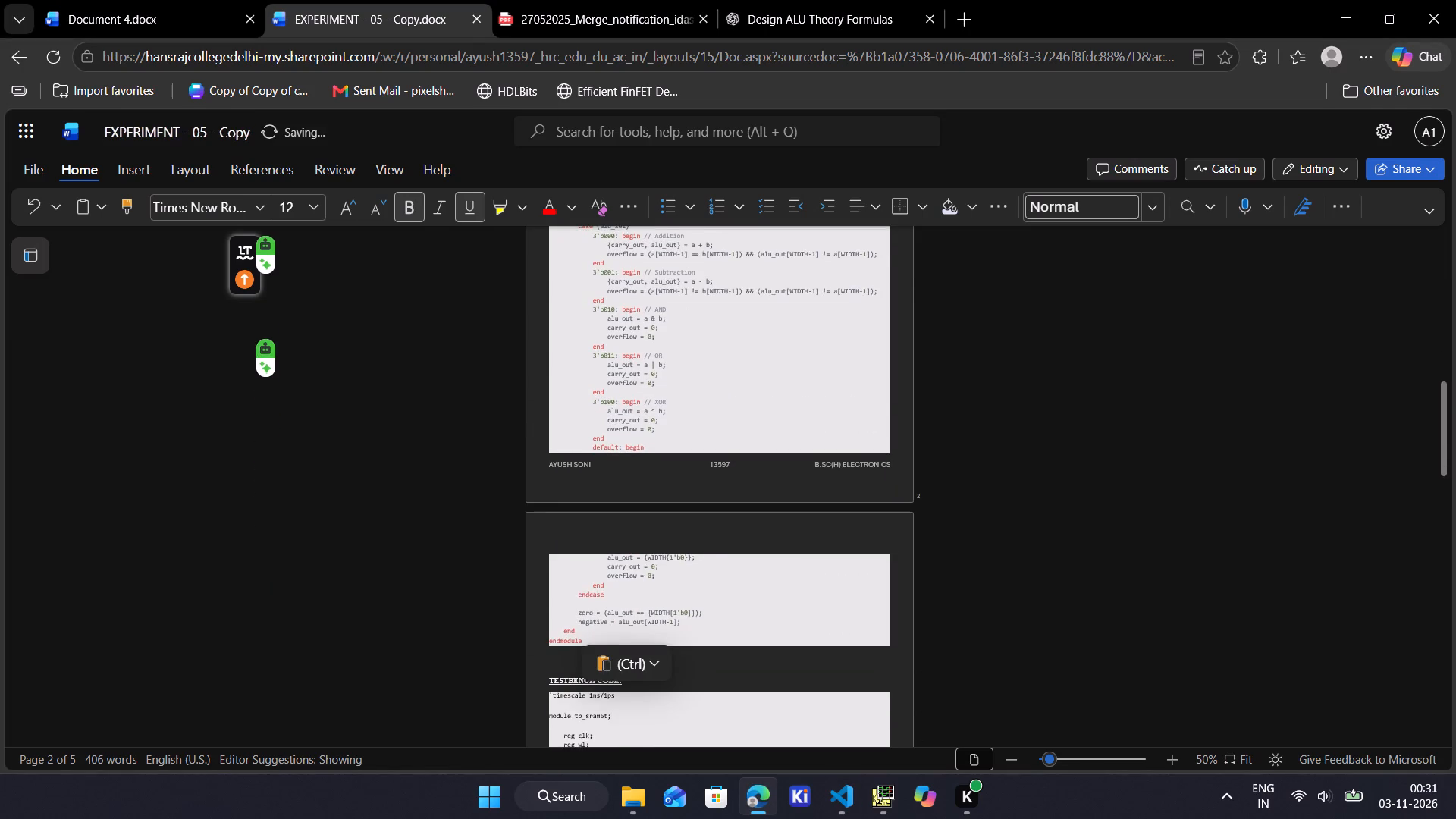
Select the whole pasted ALU module code, from "module alu" to "endmodule", and set its font to Courier New.
{"action": "scroll", "coordinate": [741, 412], "scroll_direction": "up", "scroll_amount": 1}
{"action": "scroll", "coordinate": [622, 296], "scroll_direction": "up", "scroll_amount": 1}
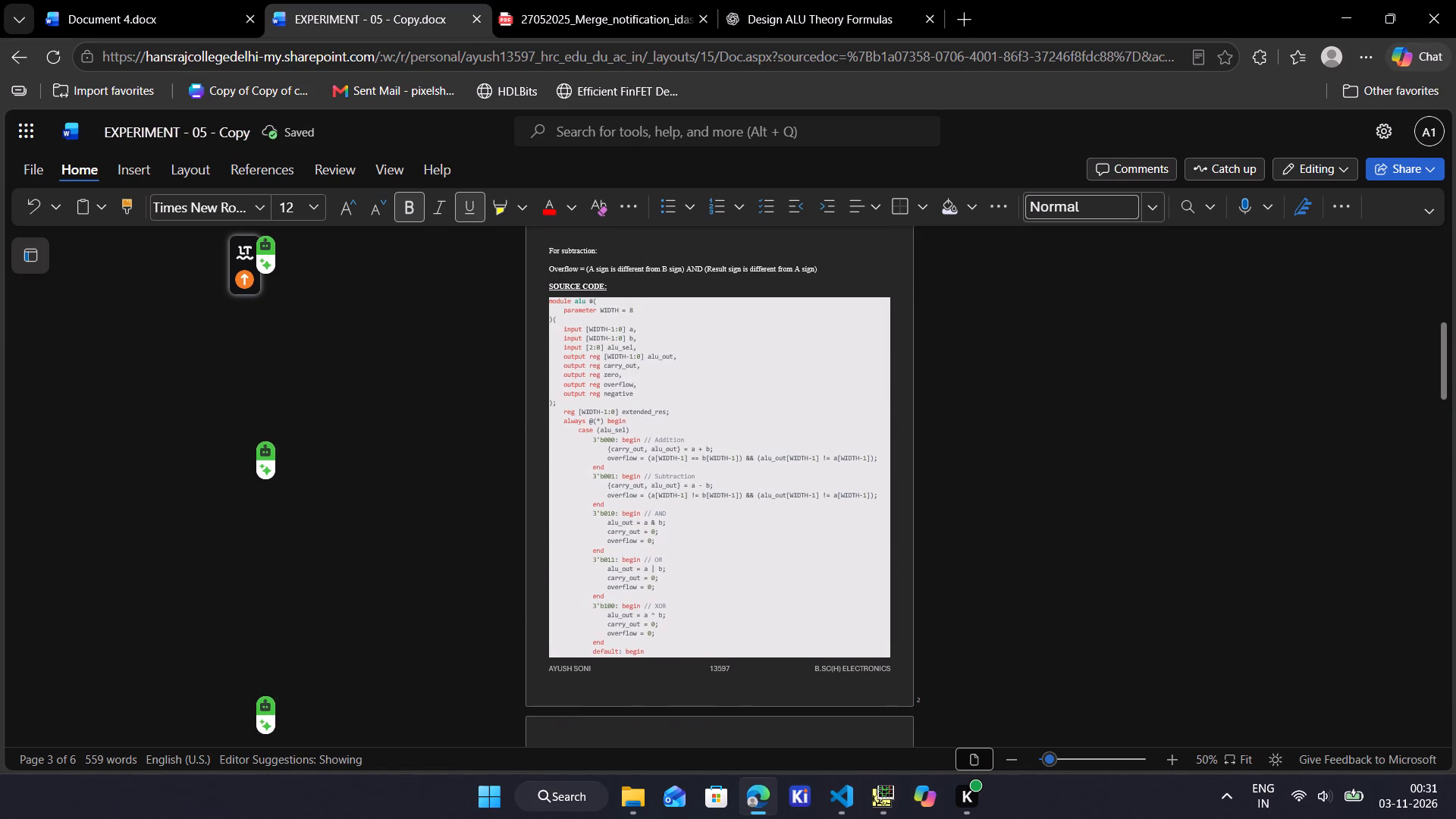
{"action": "left_click_drag", "start_coordinate": [549, 302], "coordinate": [642, 599]}
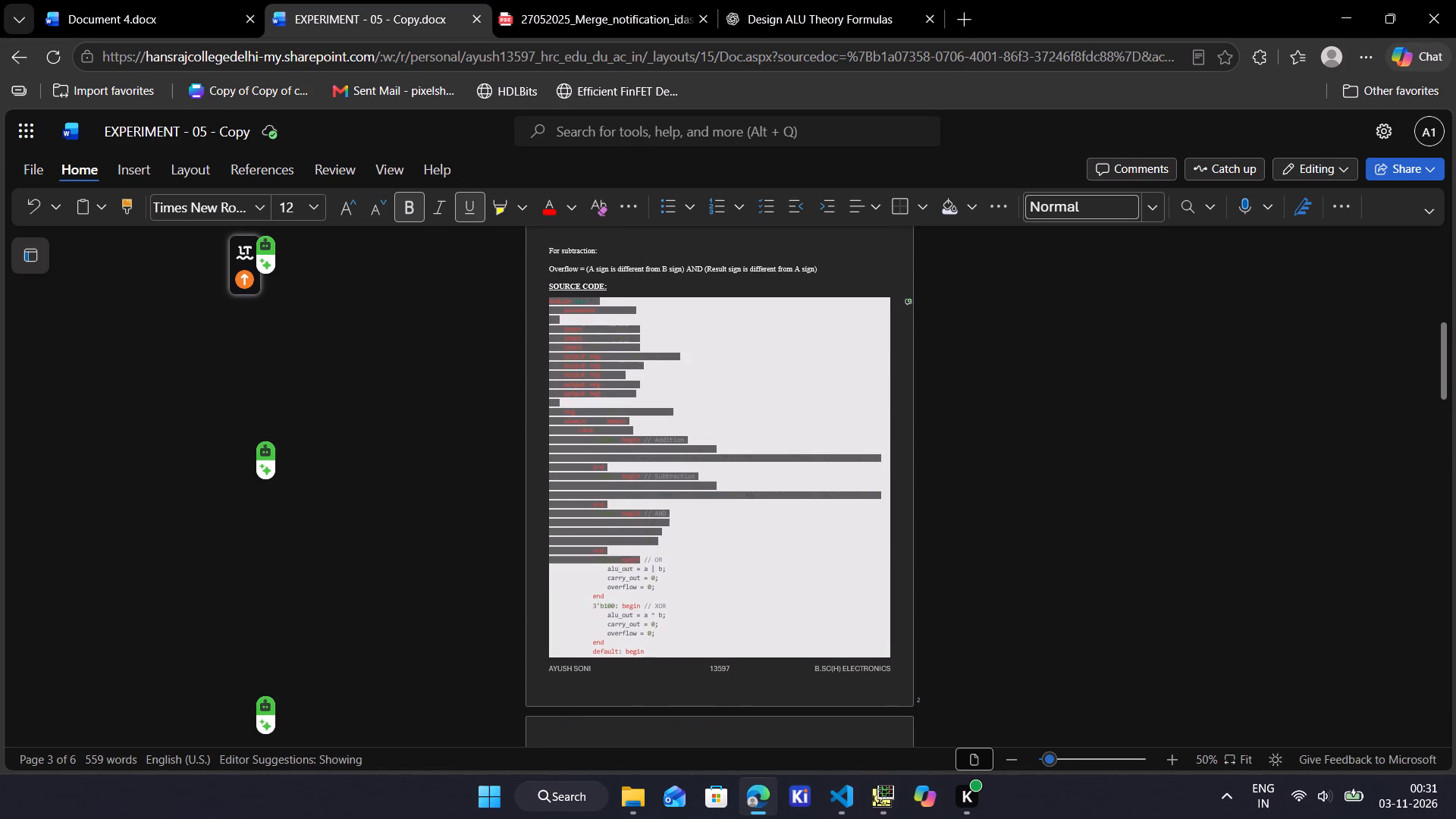
{"action": "left_click_drag", "start_coordinate": [642, 599], "coordinate": [637, 674]}
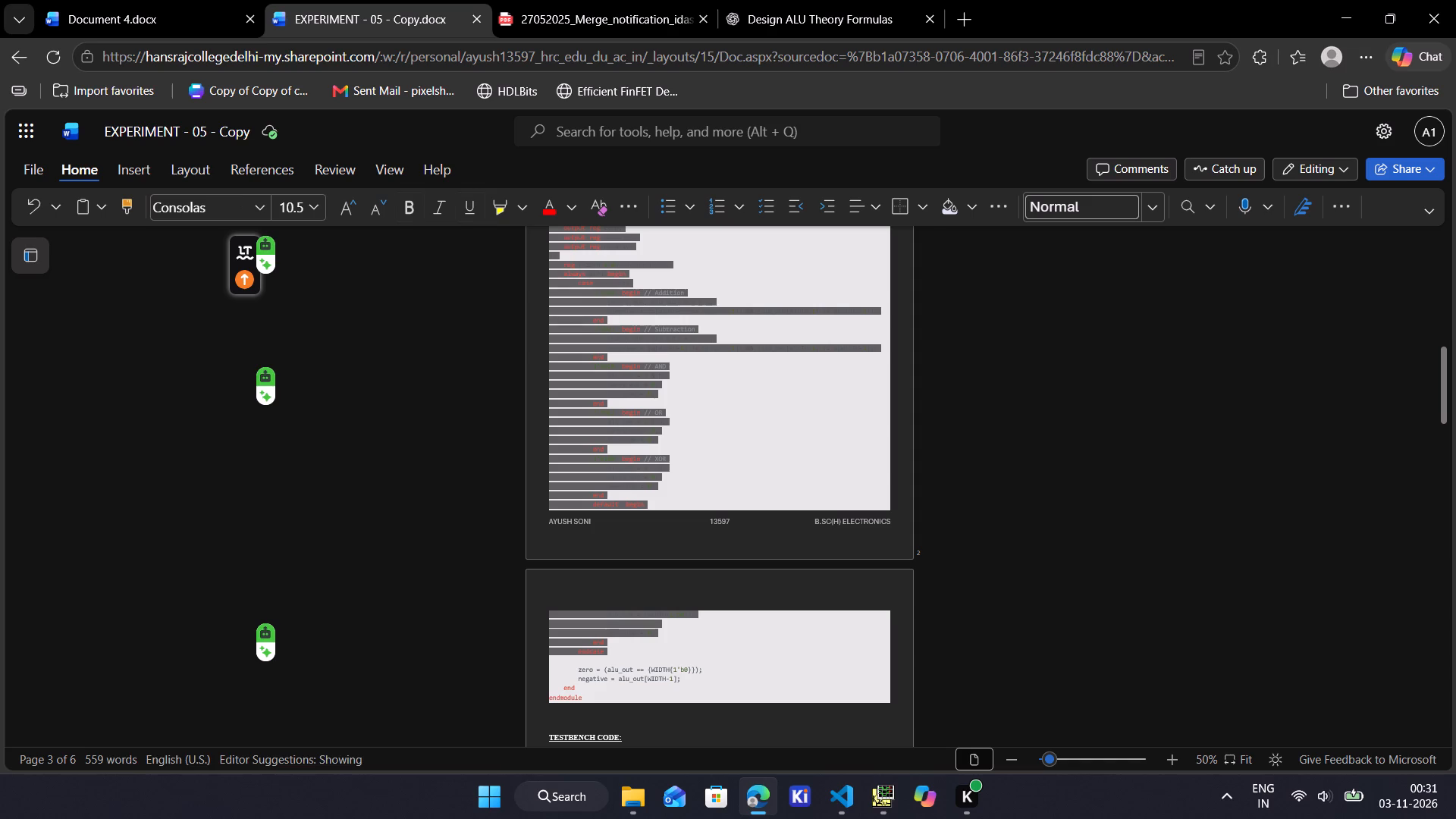
{"action": "left_click_drag", "start_coordinate": [637, 674], "coordinate": [709, 687]}
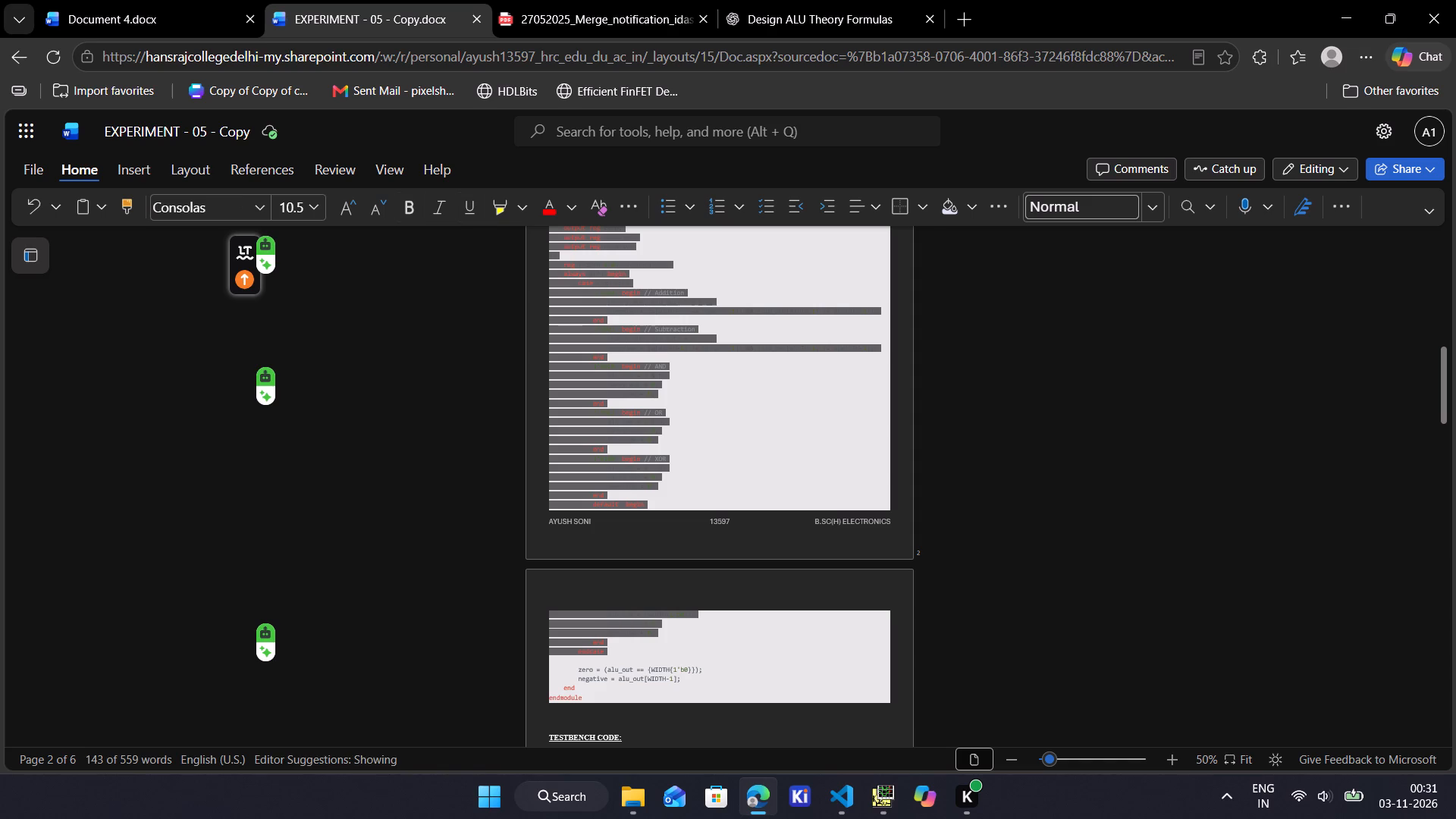
{"action": "left_click_drag", "start_coordinate": [709, 687], "coordinate": [650, 681]}
{"action": "left_click", "coordinate": [650, 681]}
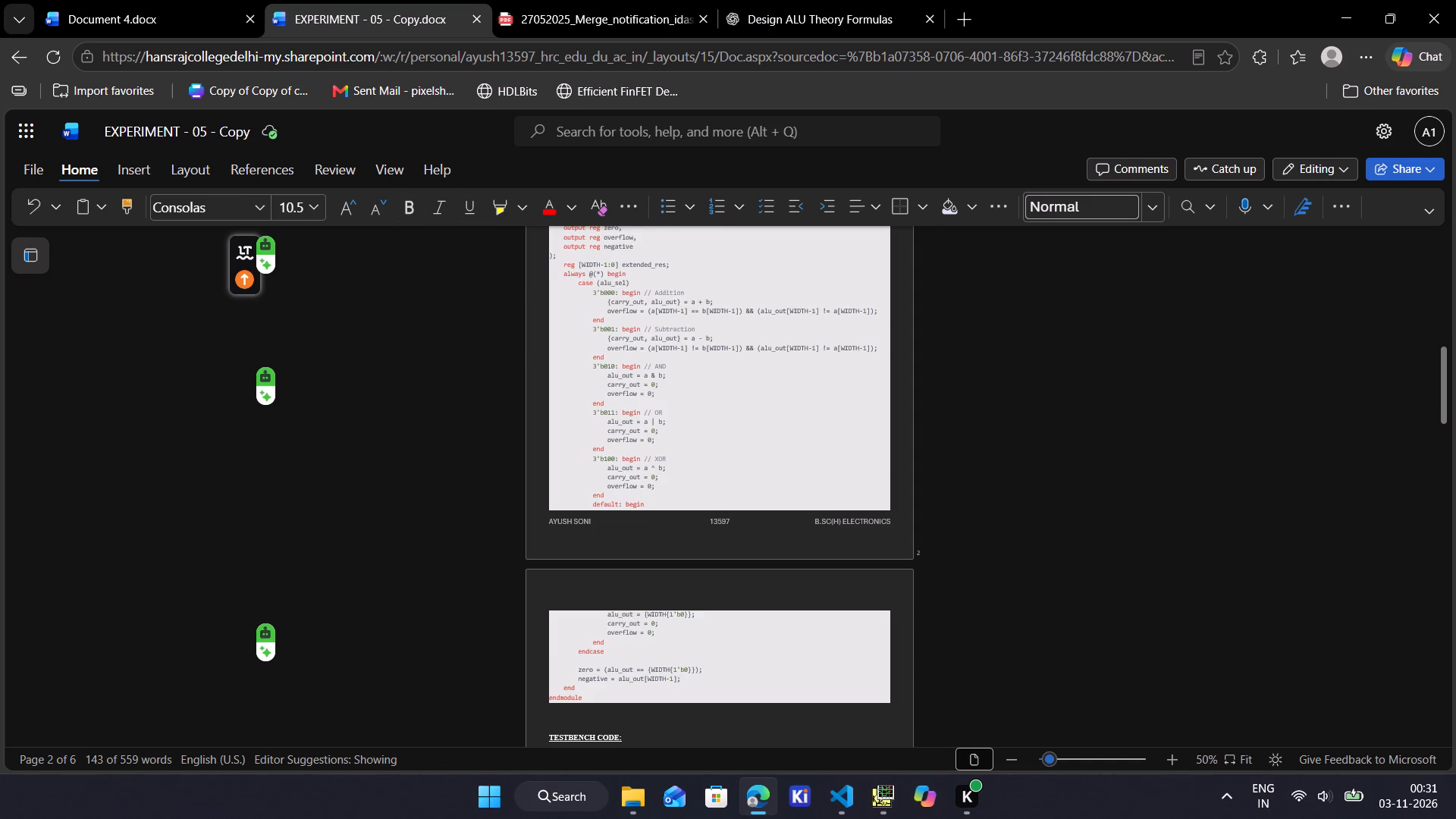
{"action": "left_click_drag", "start_coordinate": [587, 698], "coordinate": [583, 668]}
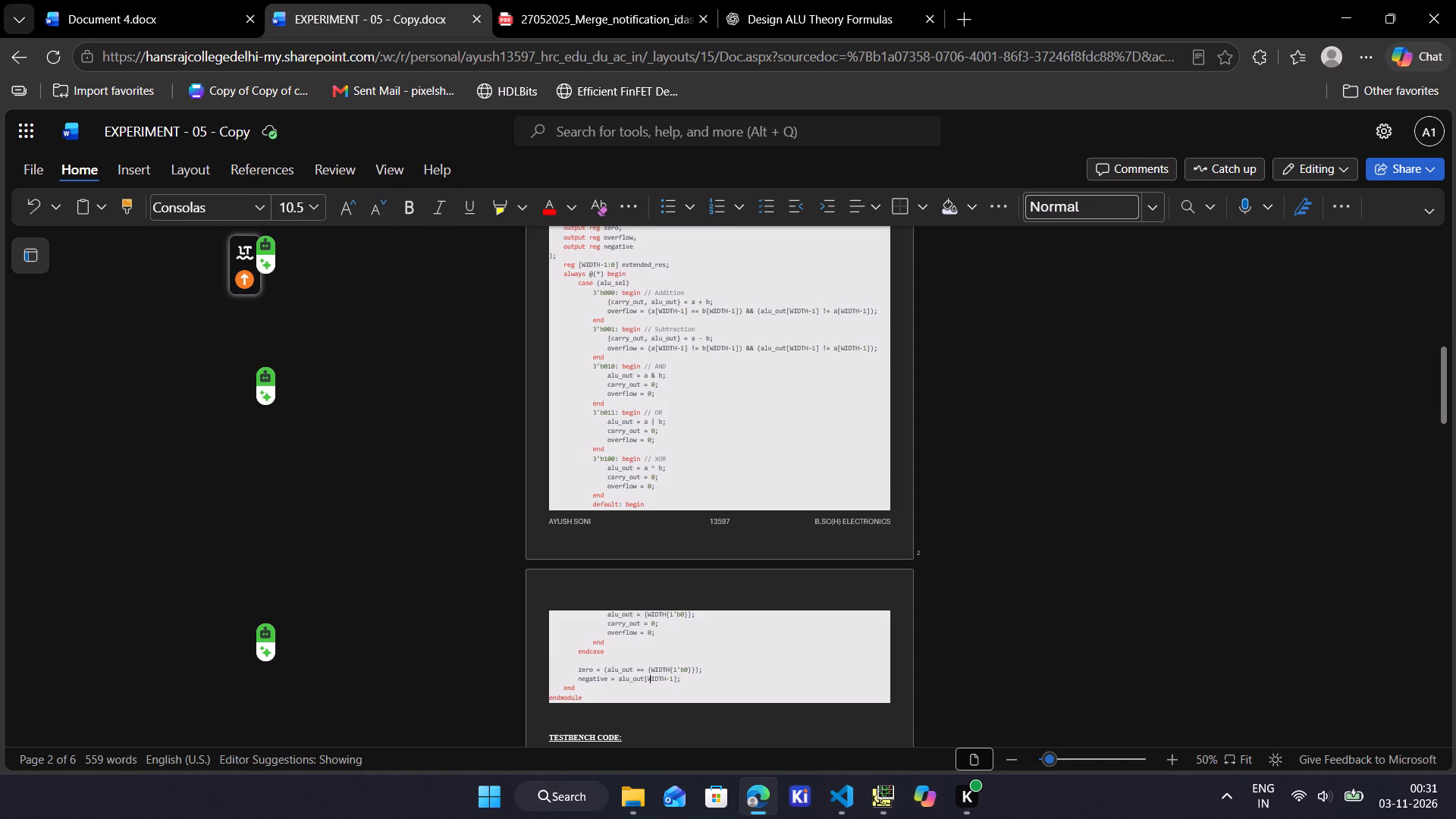
{"action": "left_click_drag", "start_coordinate": [583, 668], "coordinate": [575, 278]}
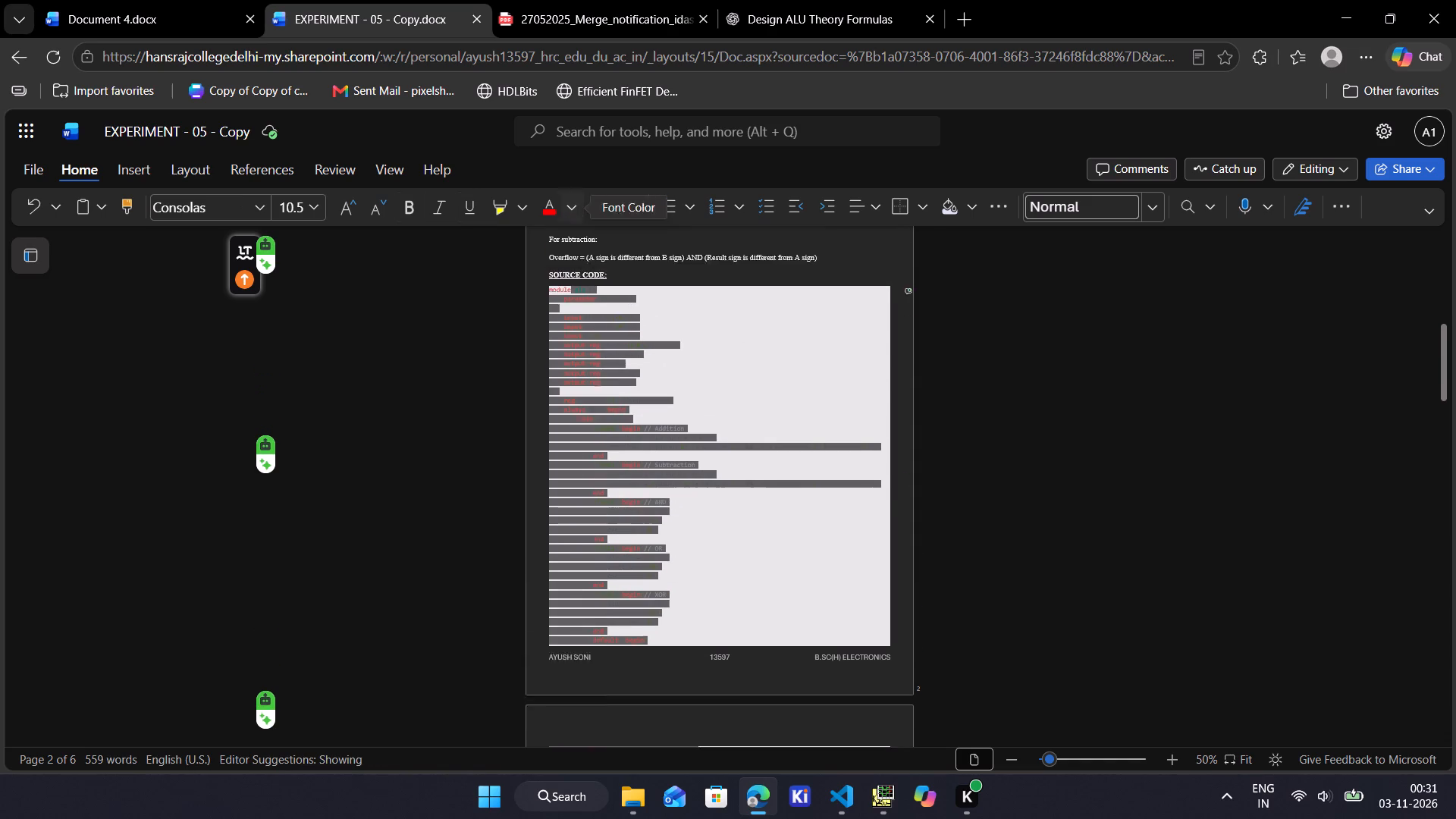
{"action": "left_click_drag", "start_coordinate": [575, 278], "coordinate": [548, 313]}
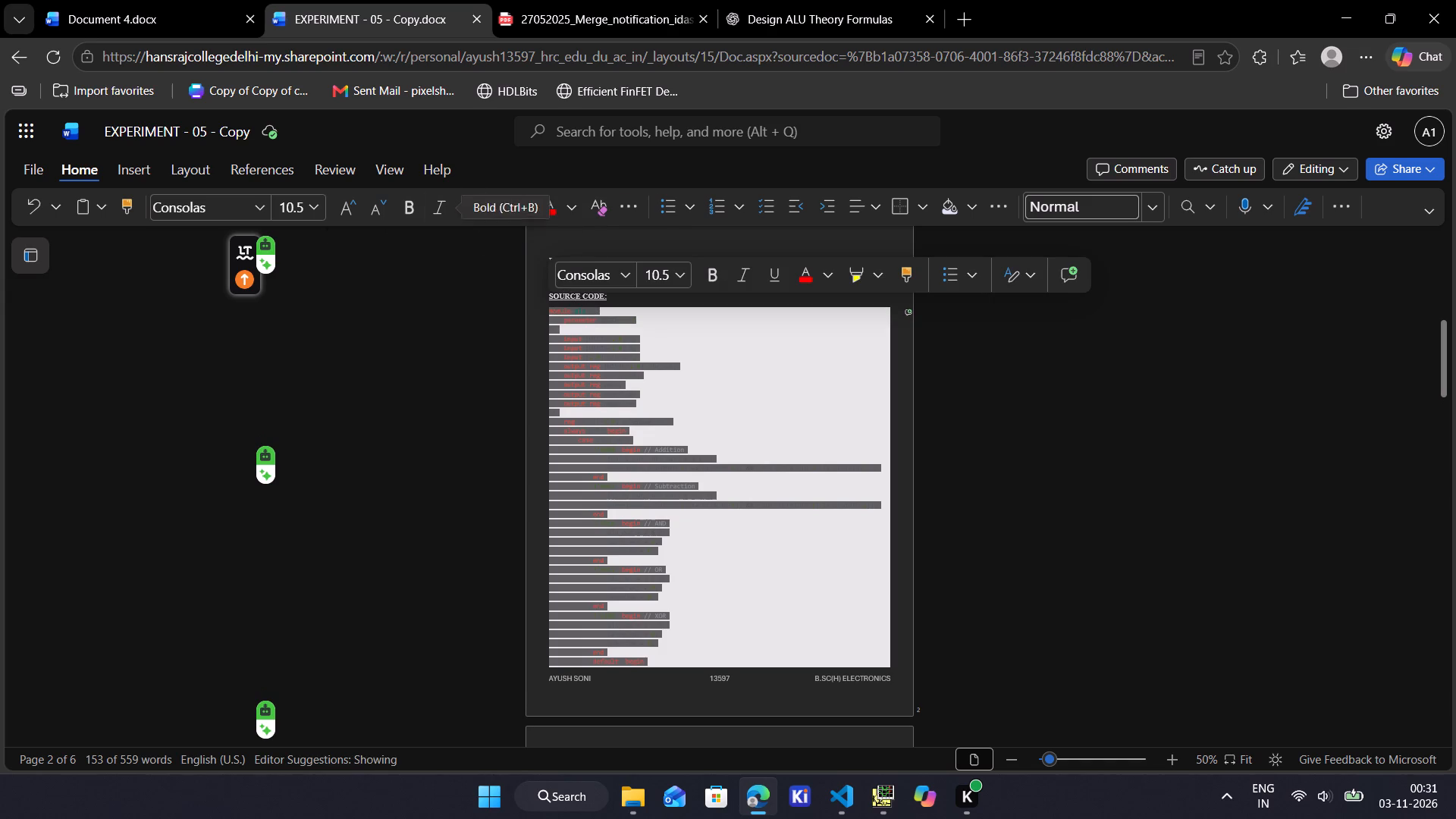
{"action": "left_click", "coordinate": [253, 204]}
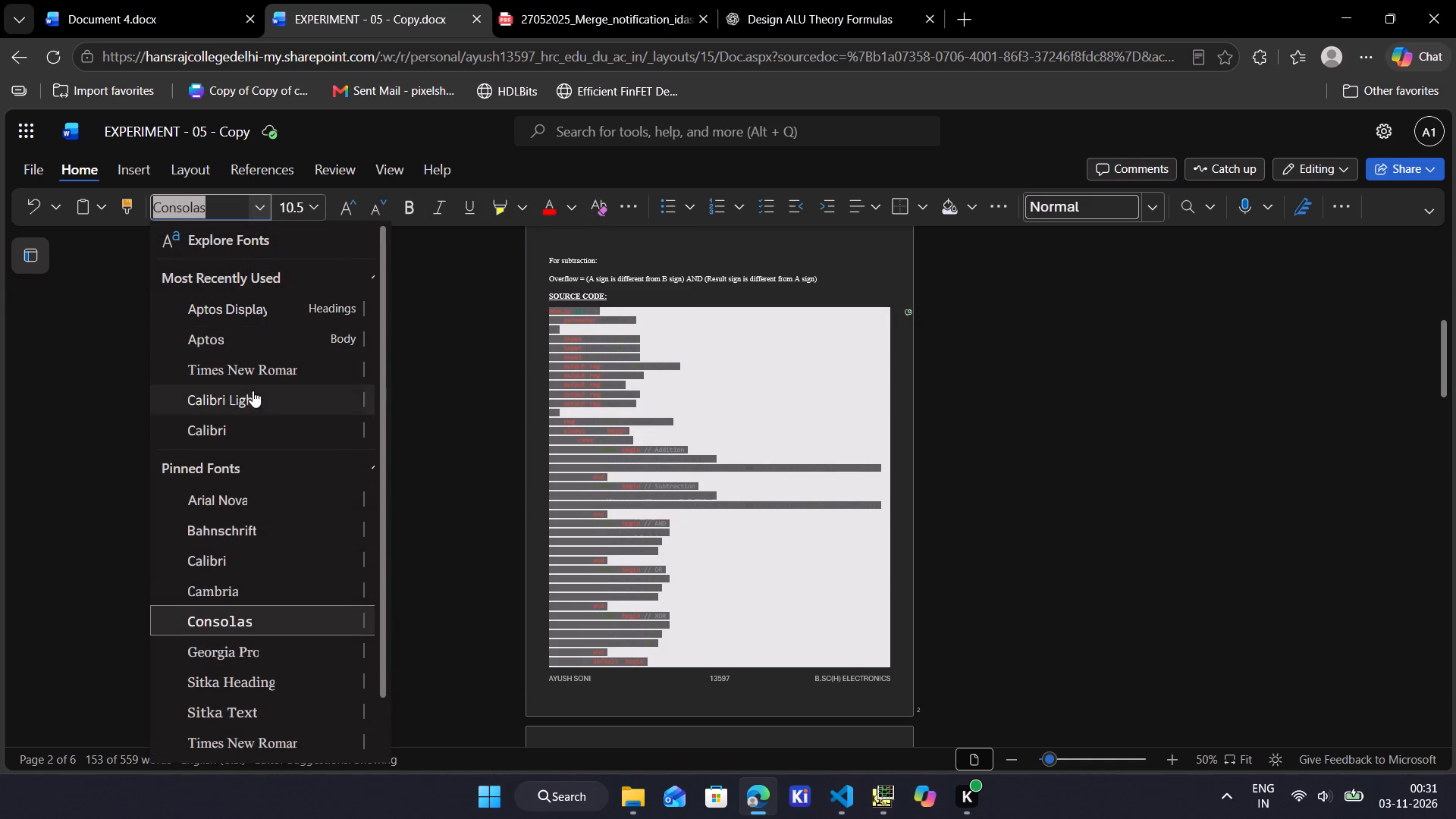
{"action": "type", "text": "courier"}
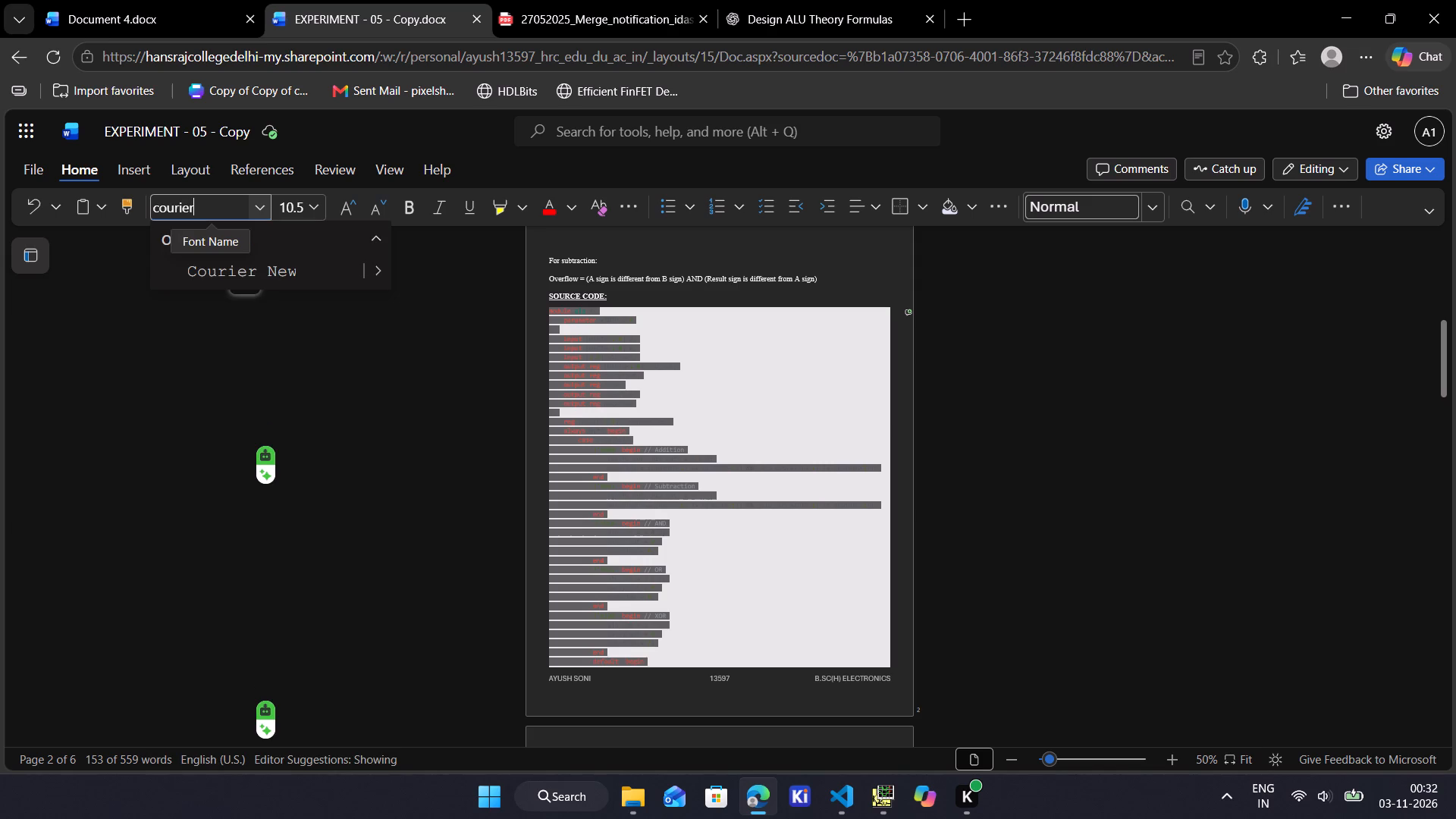
{"action": "key", "text": "Down"}
{"action": "key", "text": "Down"}
{"action": "key", "text": "Return"}
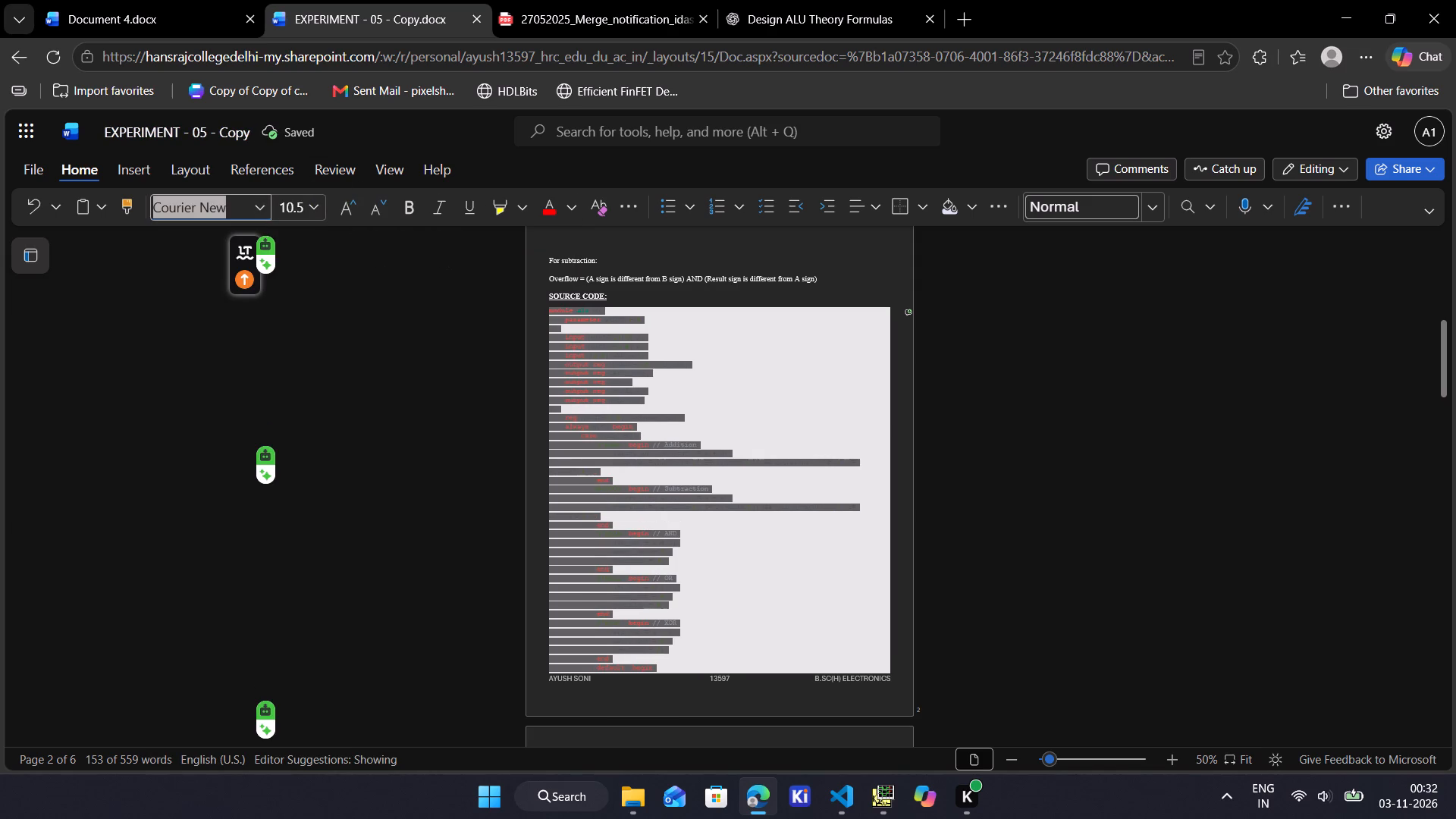
Set the font colour of the selected ALU module code to Automatic.
{"action": "left_click", "coordinate": [571, 207]}
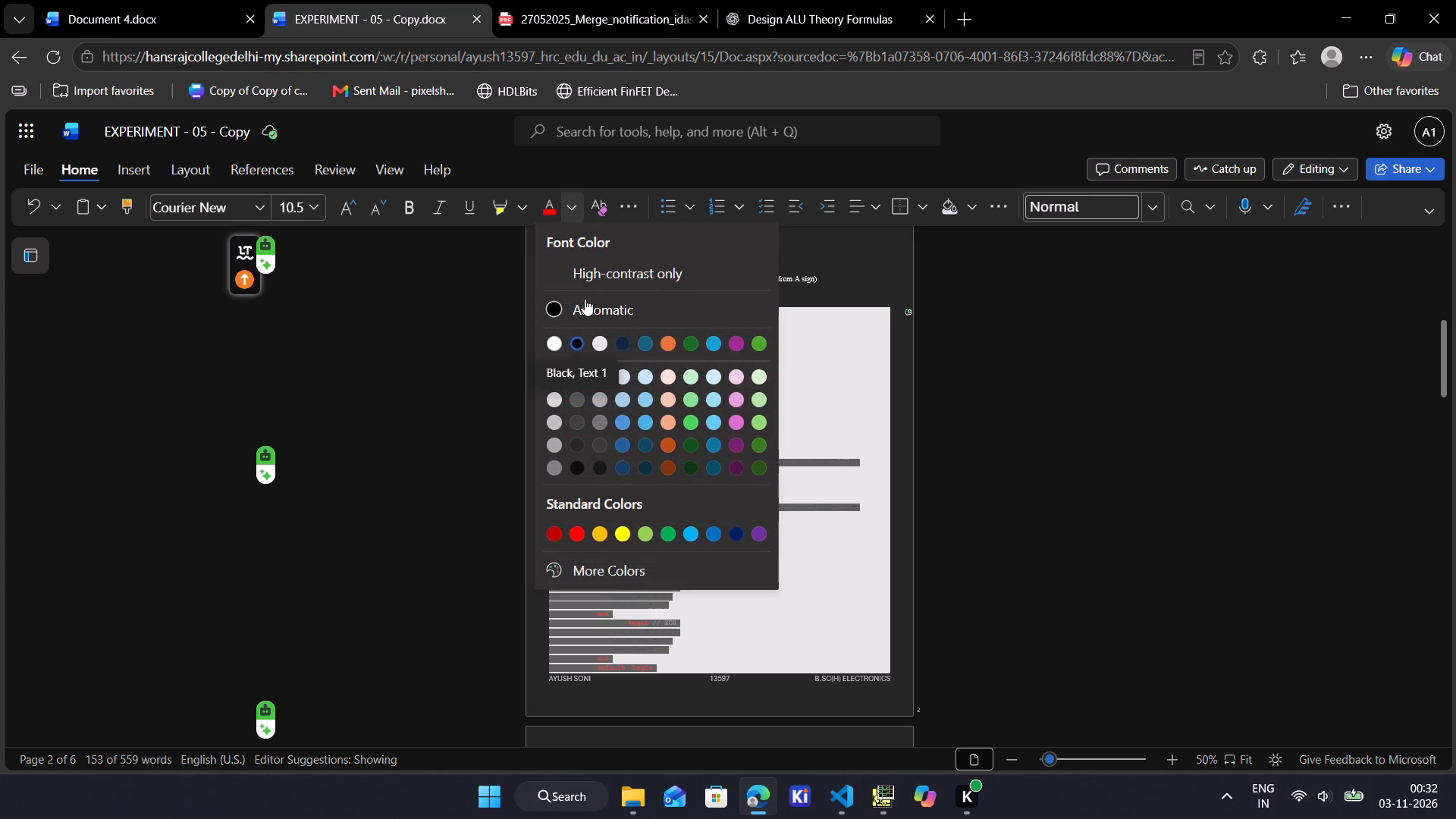
{"action": "left_click", "coordinate": [588, 306]}
{"action": "left_click", "coordinate": [938, 466]}
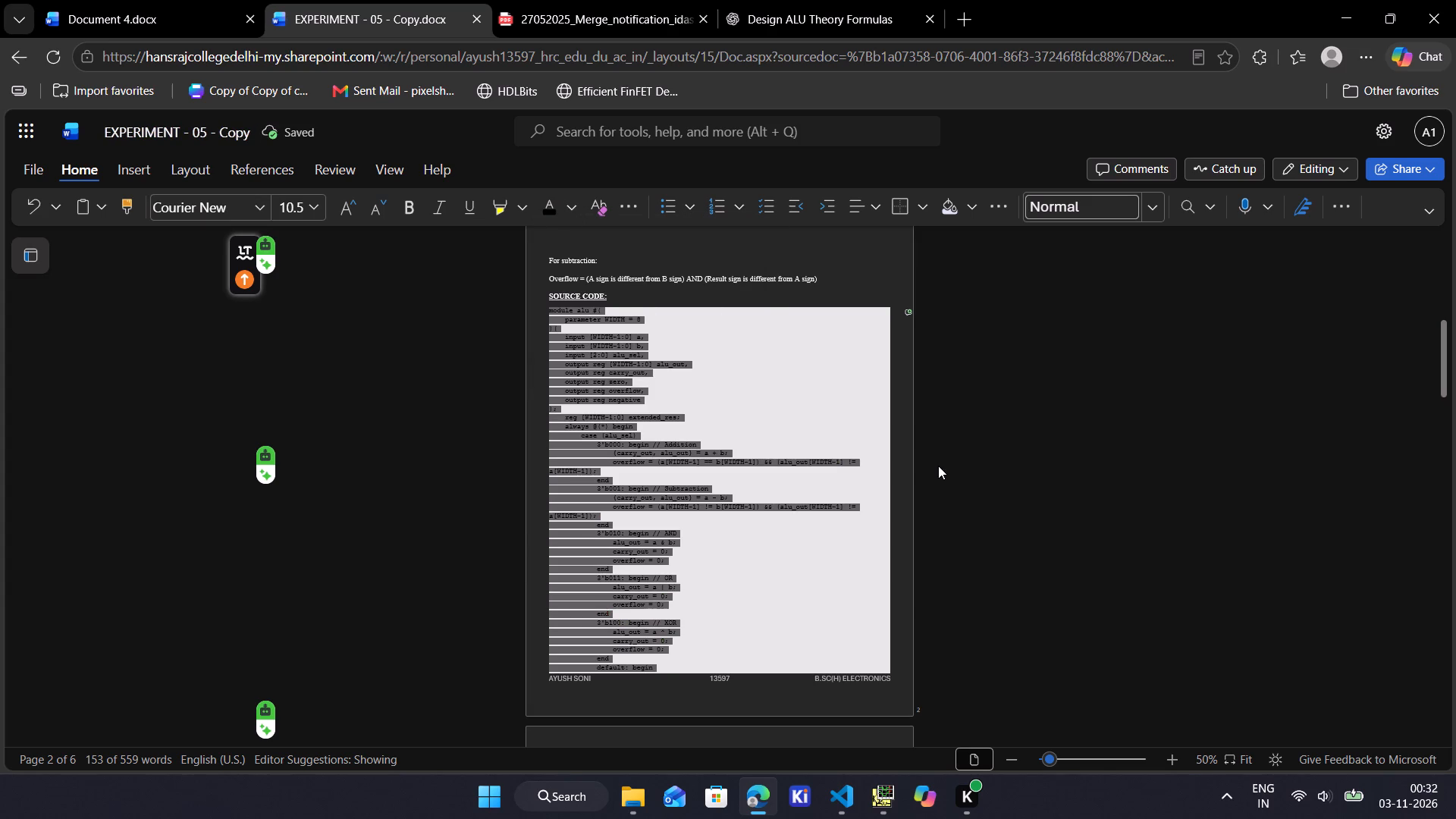
Switch to Visual Studio Code, open tb_alu.v and copy the entire ALU testbench code.
{"action": "scroll", "coordinate": [938, 466], "scroll_direction": "down", "scroll_amount": 3}
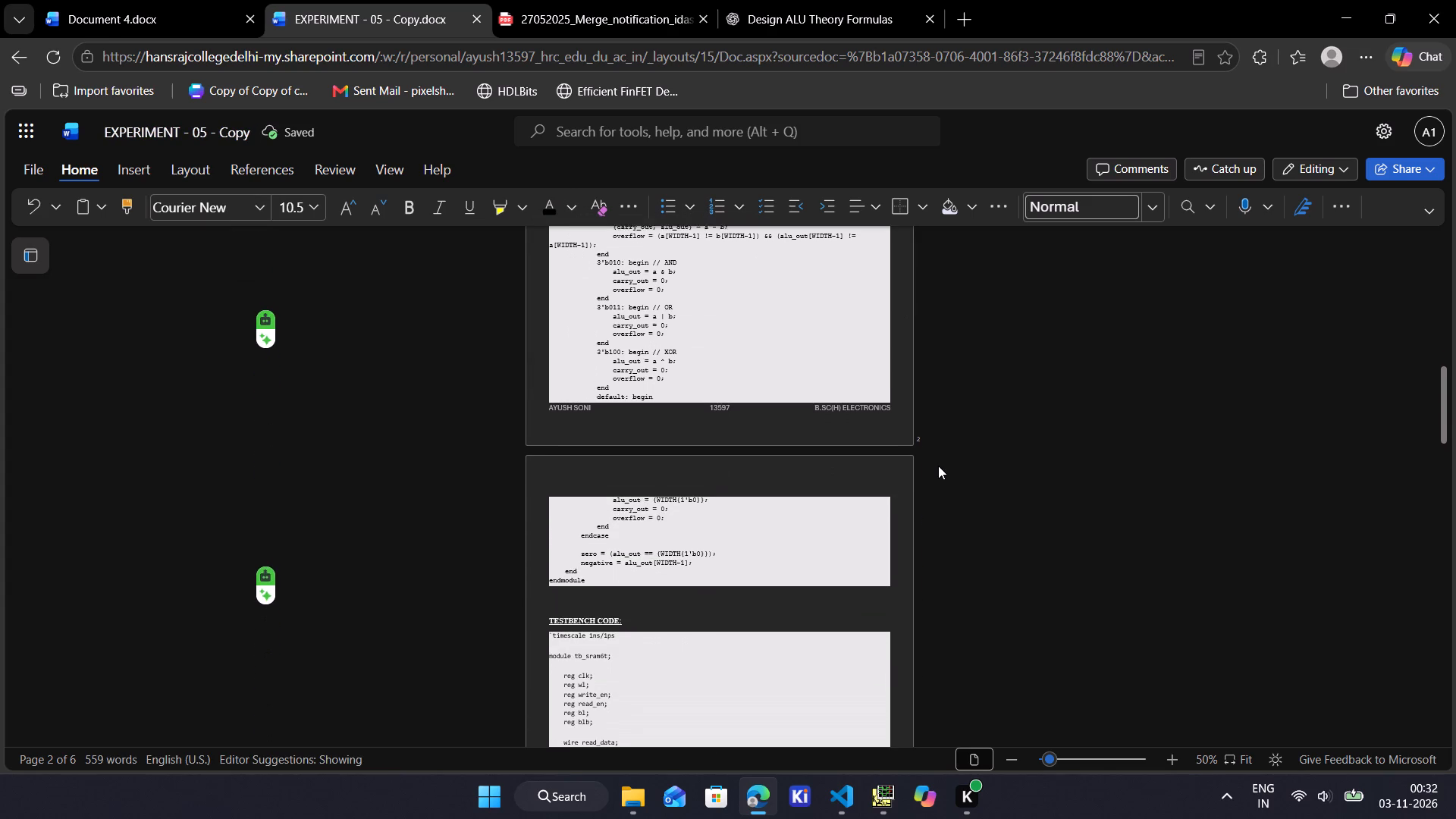
{"action": "scroll", "coordinate": [852, 541], "scroll_direction": "down", "scroll_amount": 4}
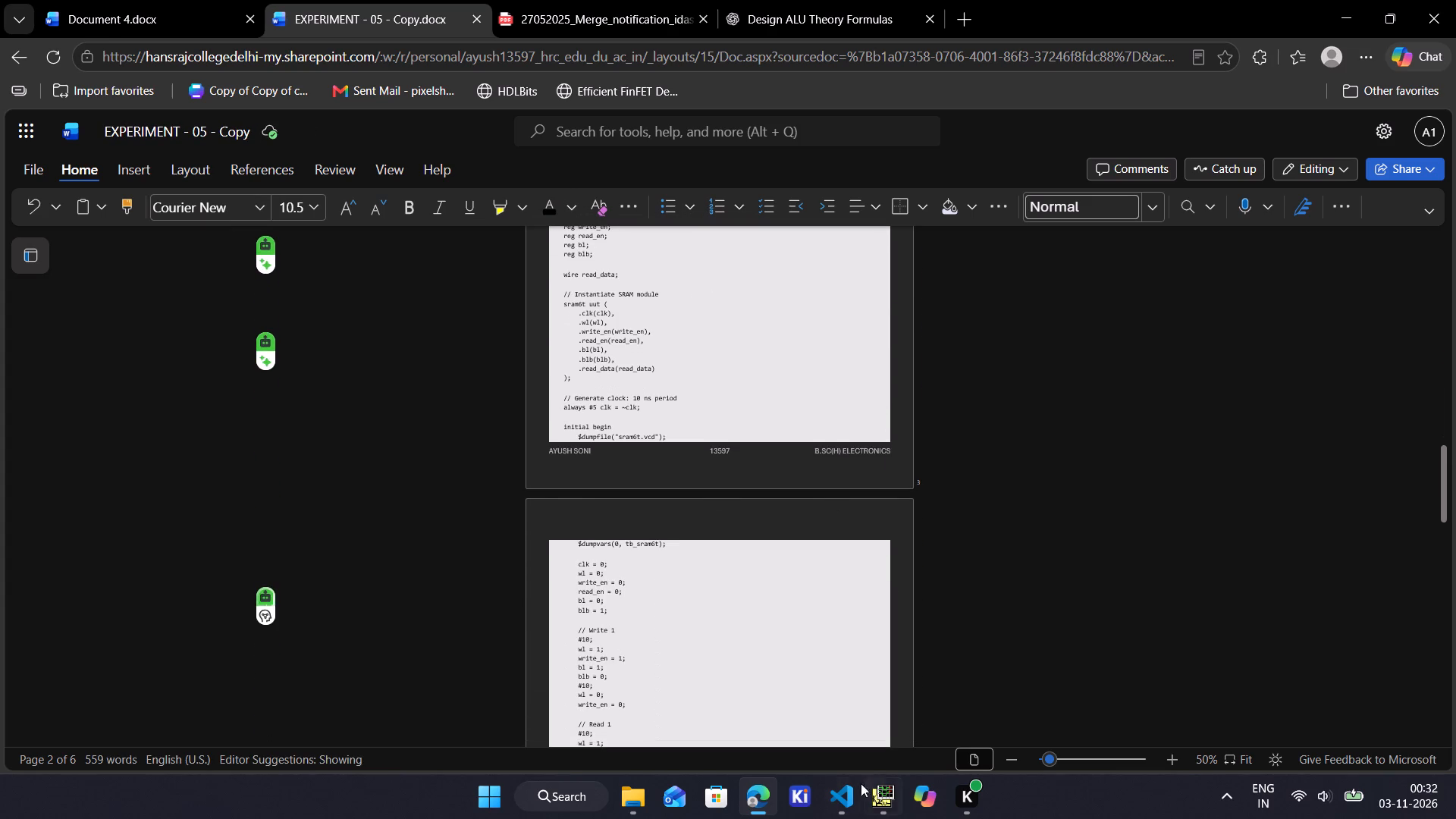
{"action": "left_click", "coordinate": [843, 795]}
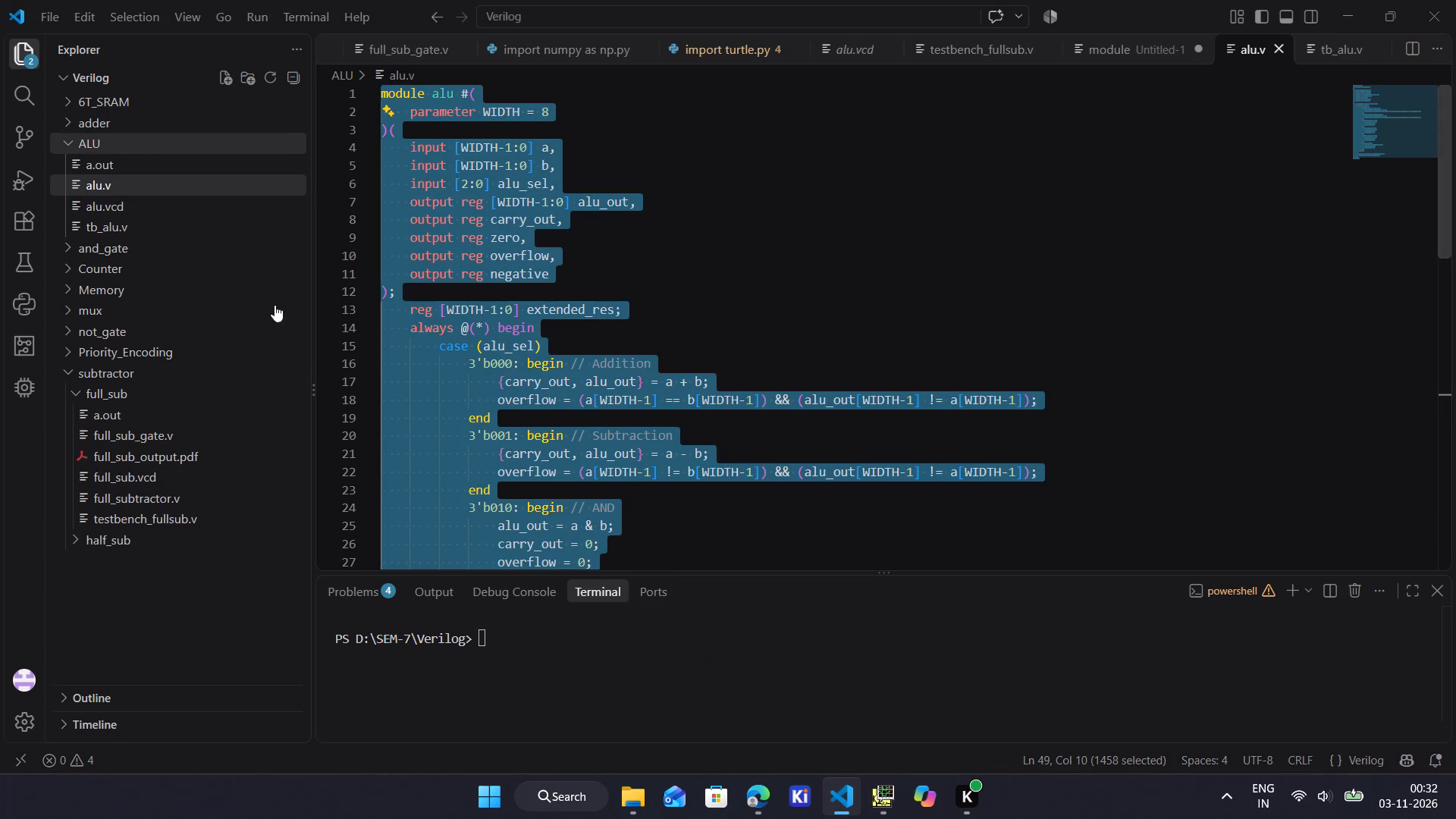
{"action": "left_click", "coordinate": [127, 227]}
{"action": "left_click", "coordinate": [628, 231]}
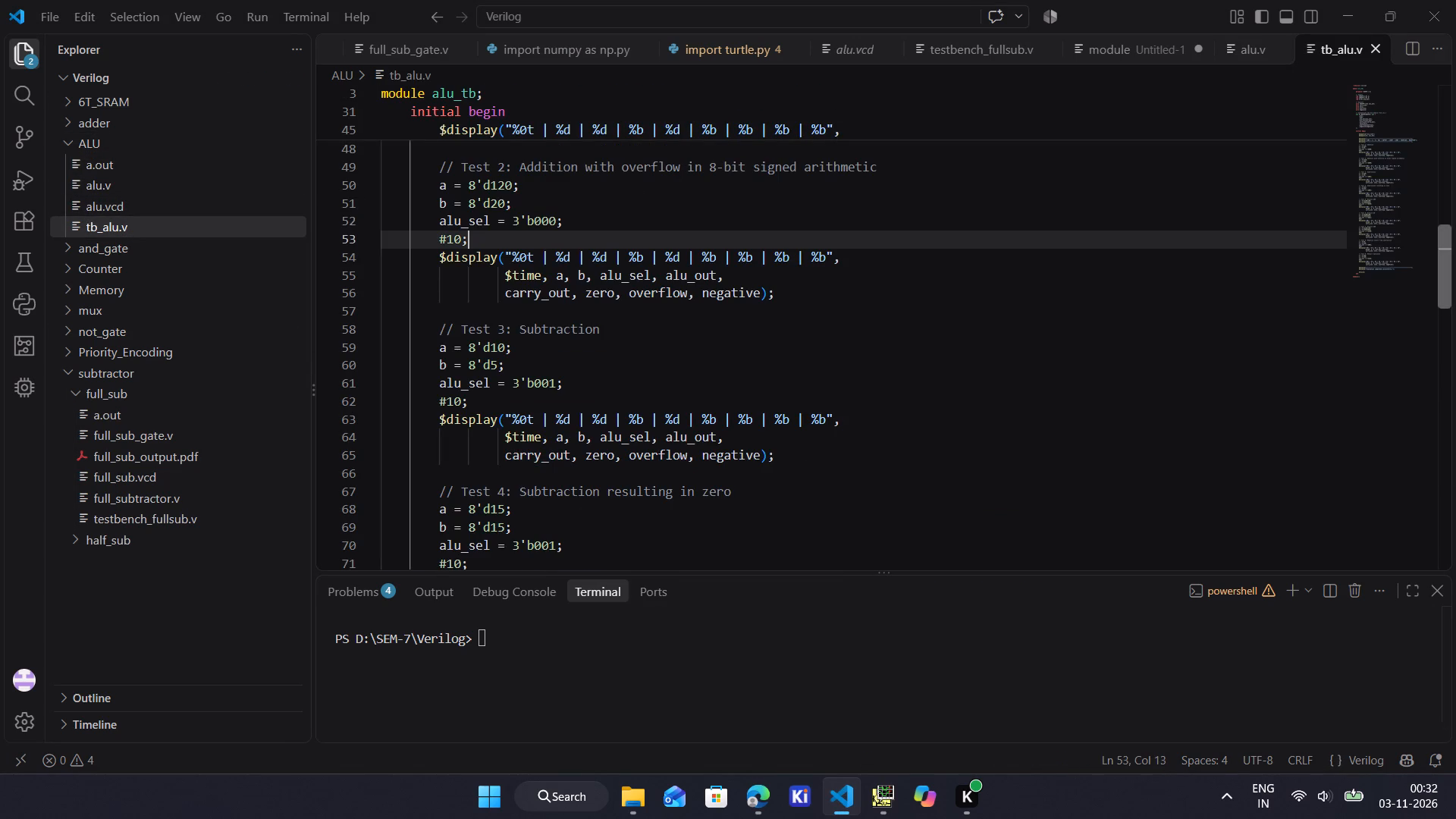
{"action": "key", "text": "ctrl+a"}
{"action": "key", "text": "ctrl+c"}
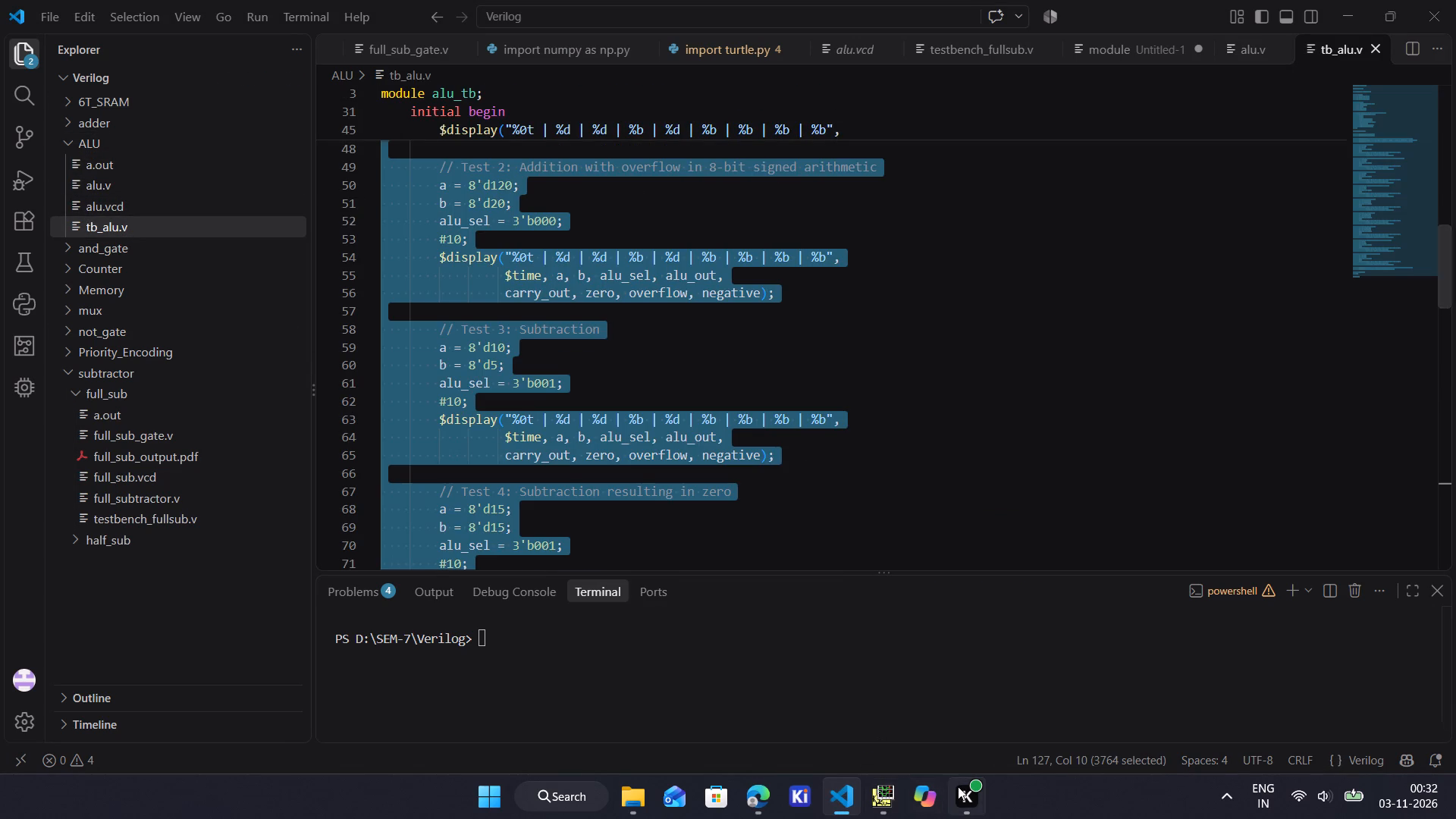
Return to the report in Microsoft Edge and delete the old tb_sram6t testbench code under the TESTBENCH CODE heading.
{"action": "left_click", "coordinate": [760, 802]}
{"action": "scroll", "coordinate": [704, 491], "scroll_direction": "down", "scroll_amount": 1}
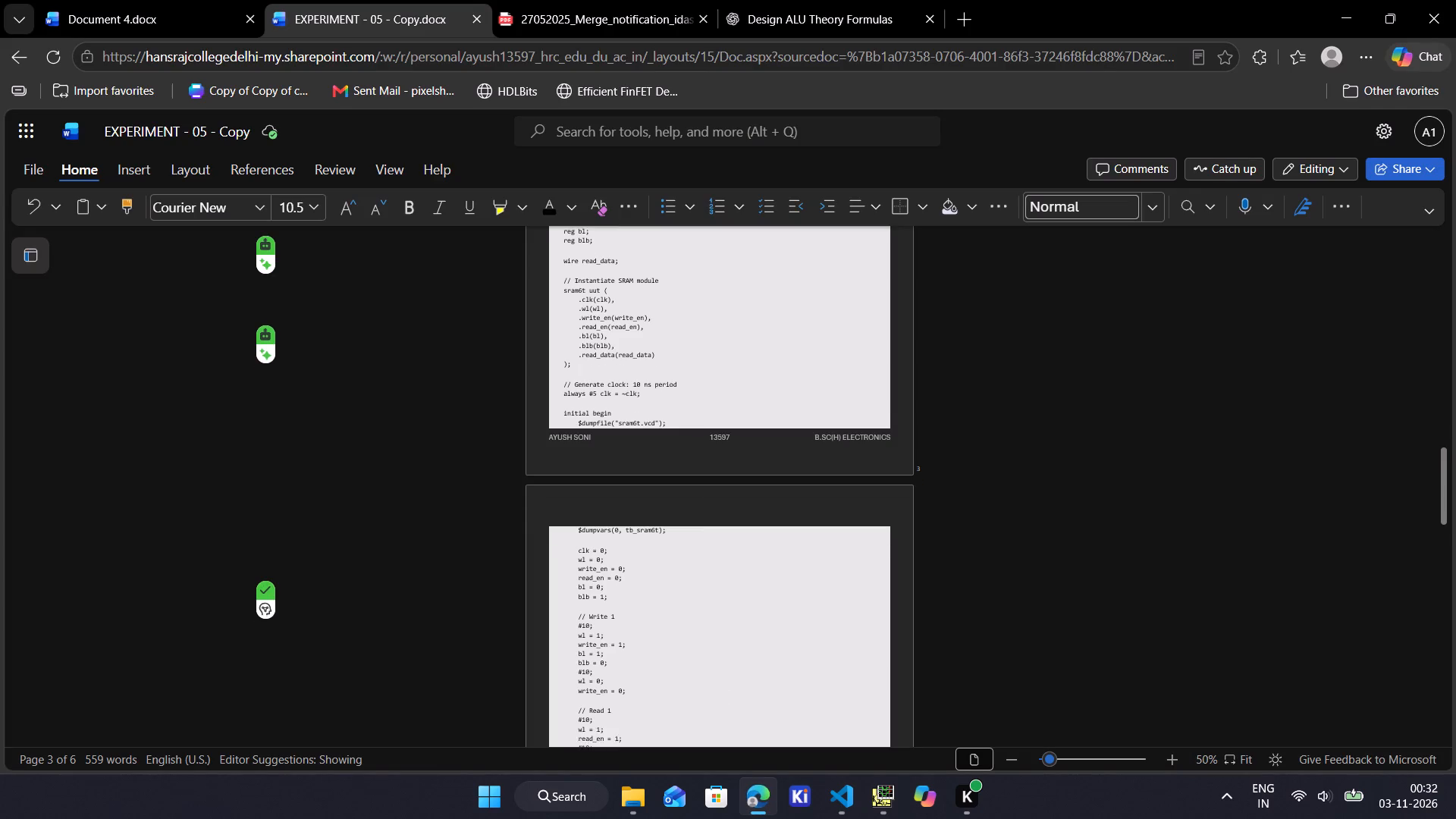
{"action": "scroll", "coordinate": [704, 491], "scroll_direction": "down", "scroll_amount": 4}
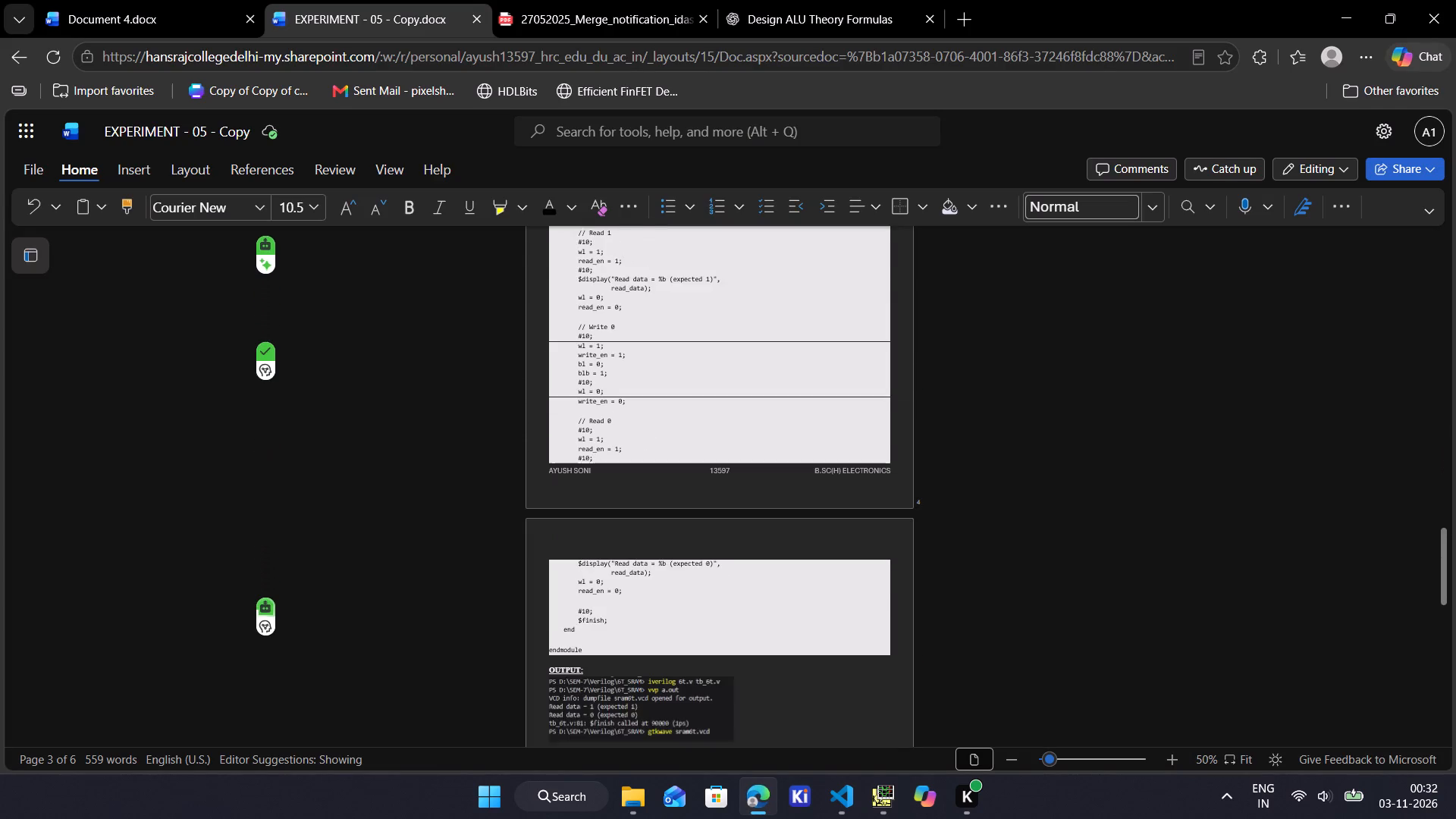
{"action": "scroll", "coordinate": [704, 491], "scroll_direction": "down", "scroll_amount": 1}
{"action": "scroll", "coordinate": [704, 491], "scroll_direction": "up", "scroll_amount": 5}
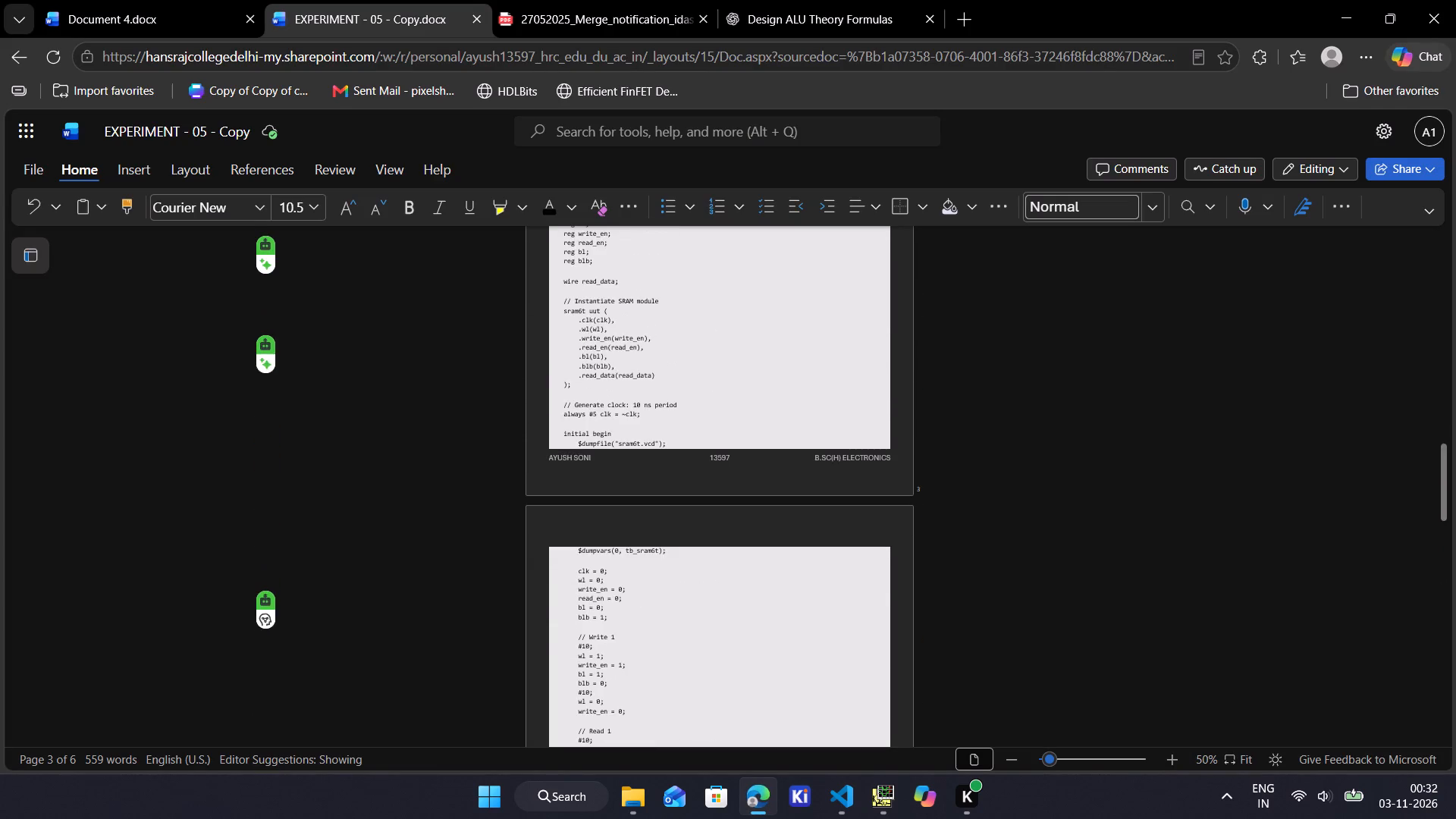
{"action": "scroll", "coordinate": [704, 491], "scroll_direction": "up", "scroll_amount": 2}
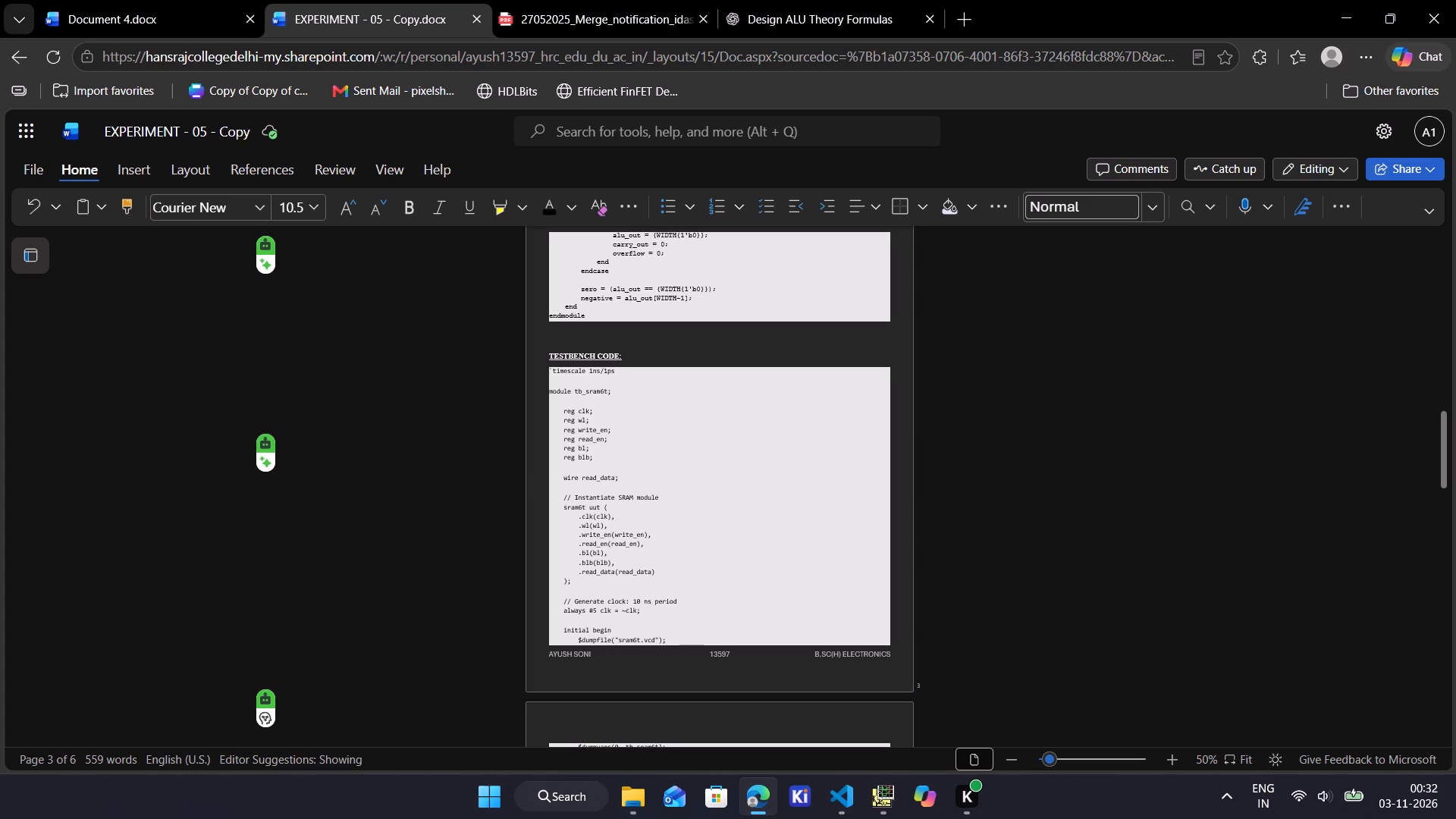
{"action": "left_click_drag", "start_coordinate": [549, 372], "coordinate": [654, 724]}
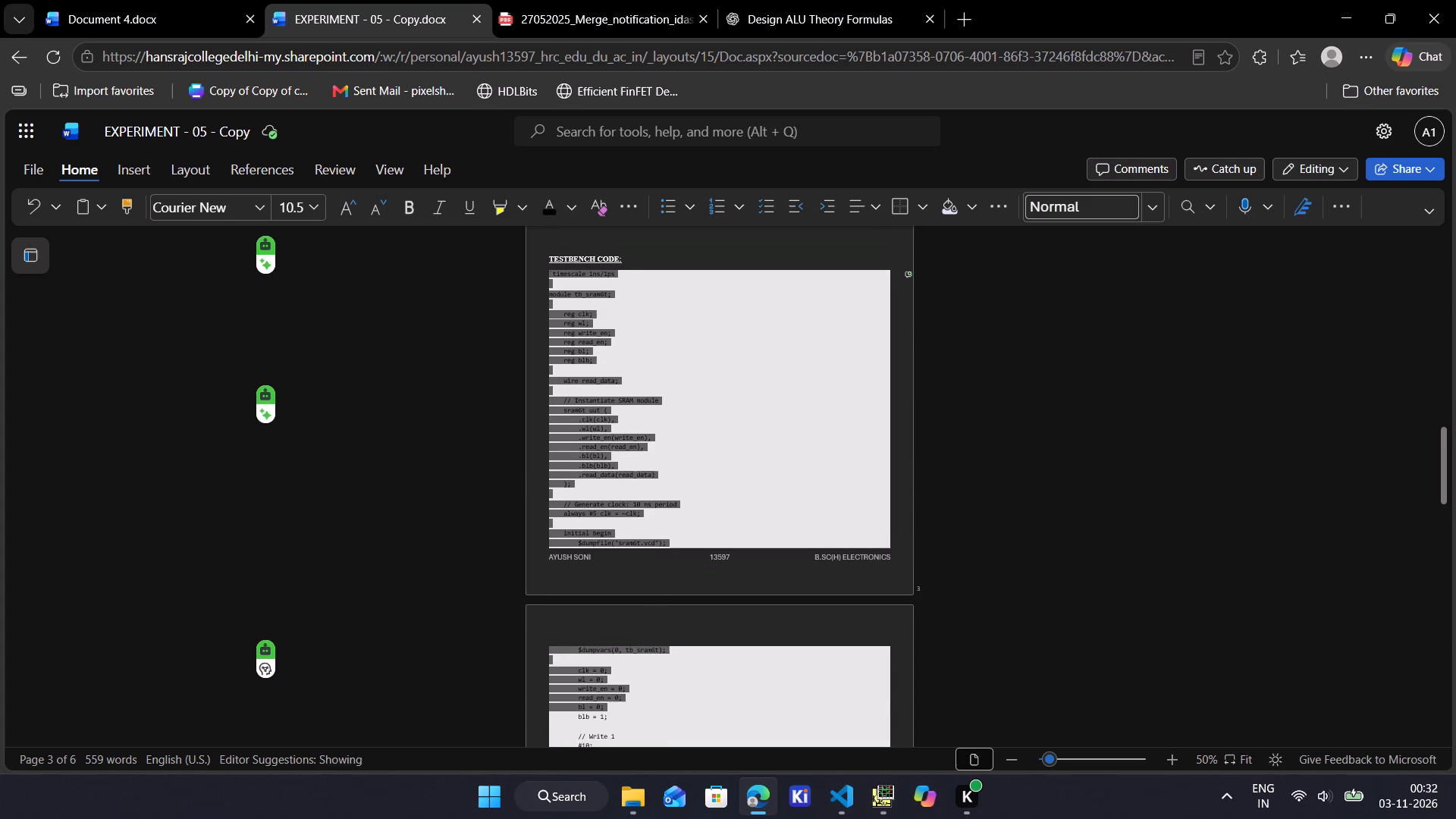
{"action": "left_click_drag", "start_coordinate": [654, 724], "coordinate": [642, 505]}
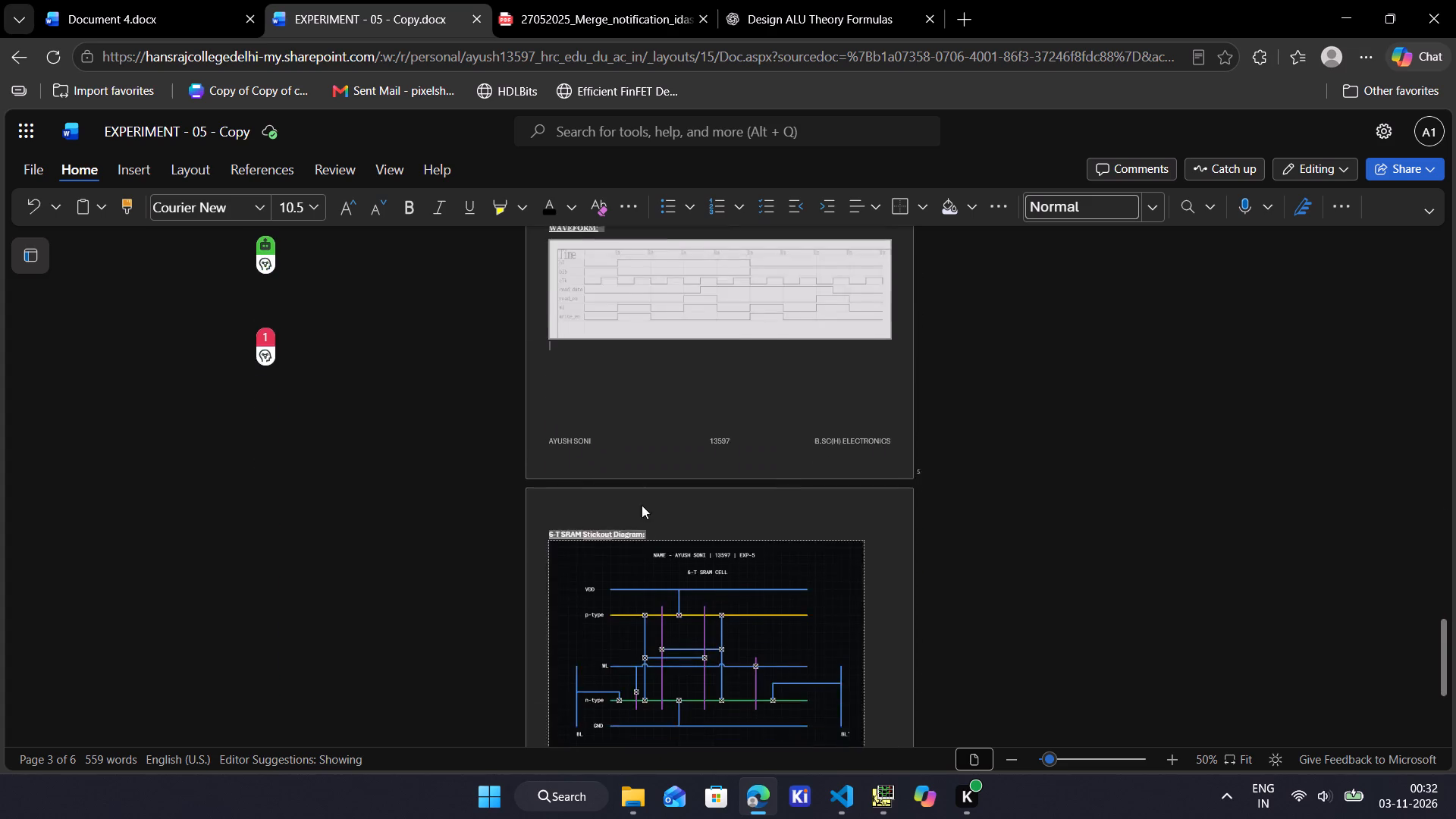
{"action": "left_click_drag", "start_coordinate": [642, 505], "coordinate": [616, 359]}
{"action": "key", "text": "BackSpace"}
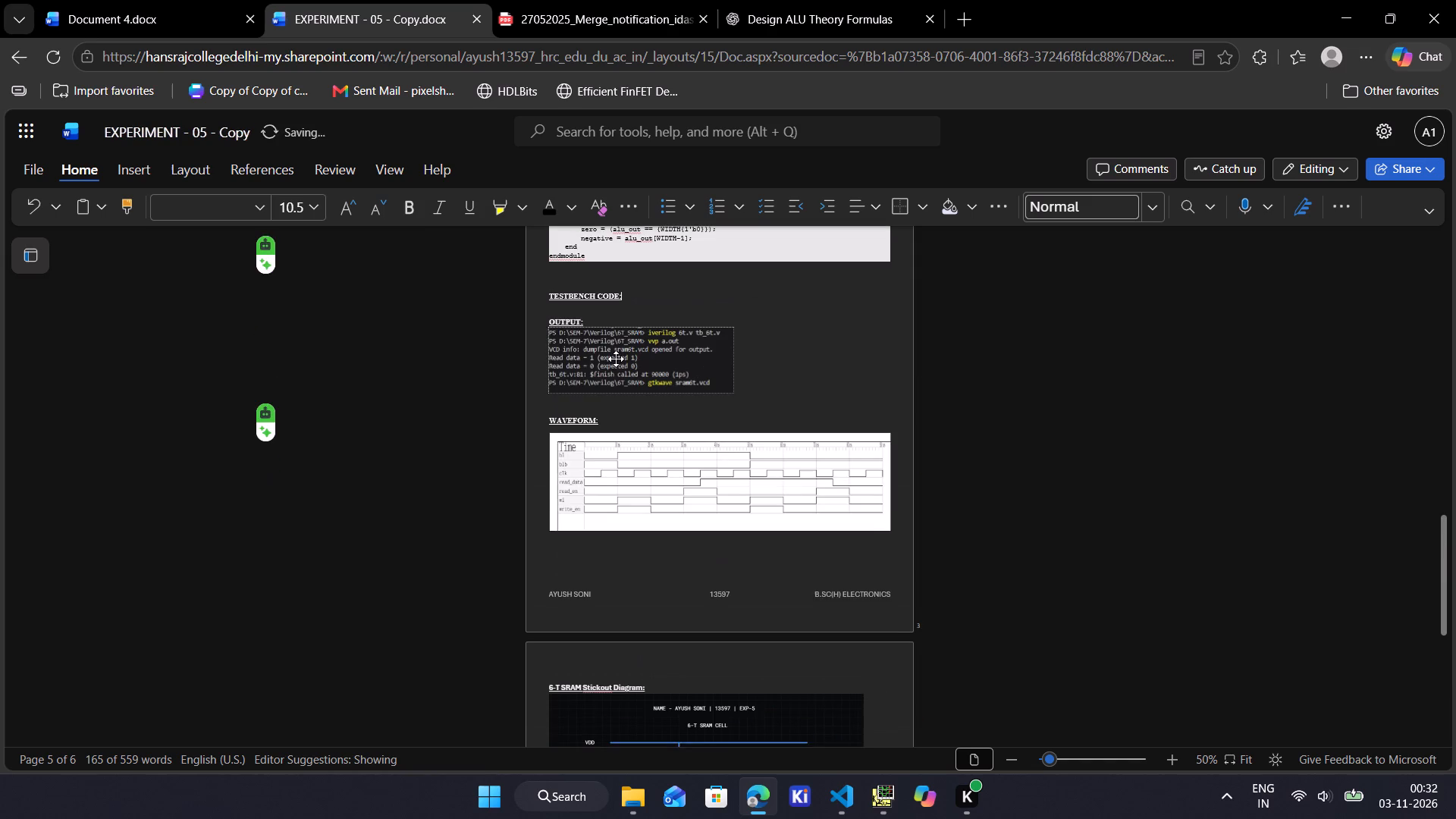
Paste the ALU testbench code after the TESTBENCH CODE heading and start its timescale line on a new line below the heading.
{"action": "key", "text": "ctrl+v"}
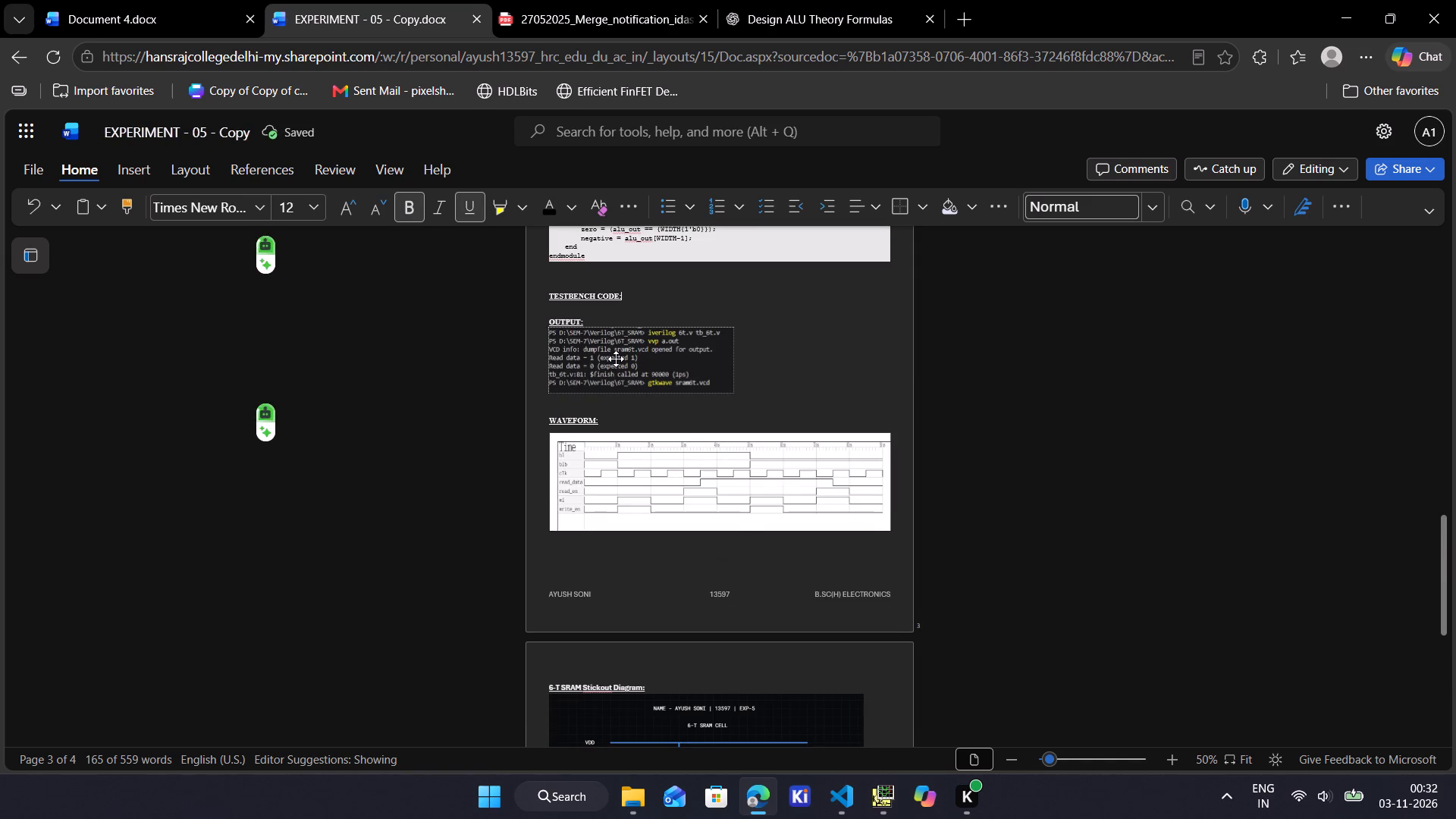
{"action": "scroll", "coordinate": [855, 403], "scroll_direction": "up", "scroll_amount": 2}
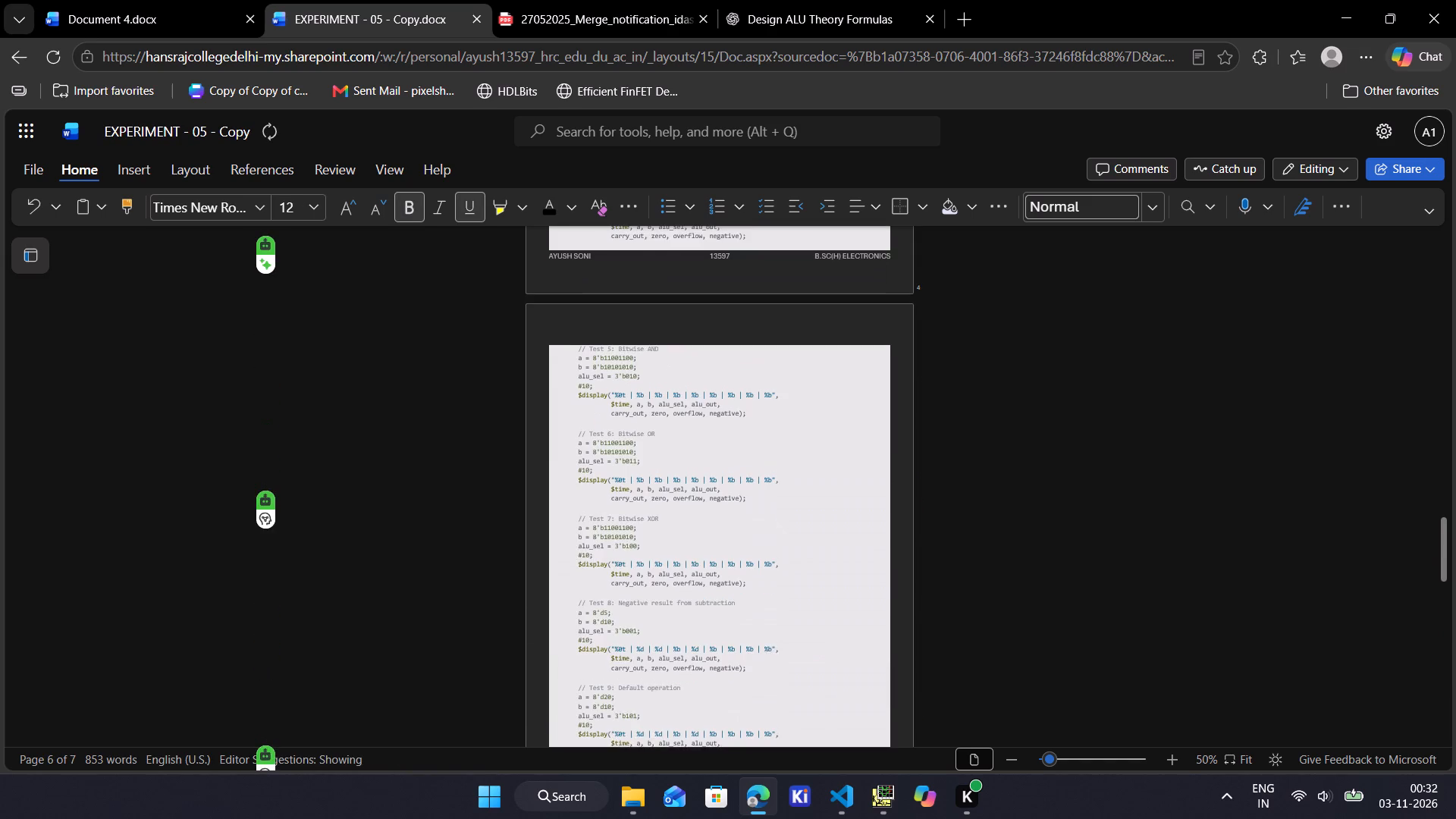
{"action": "scroll", "coordinate": [855, 403], "scroll_direction": "up", "scroll_amount": 7}
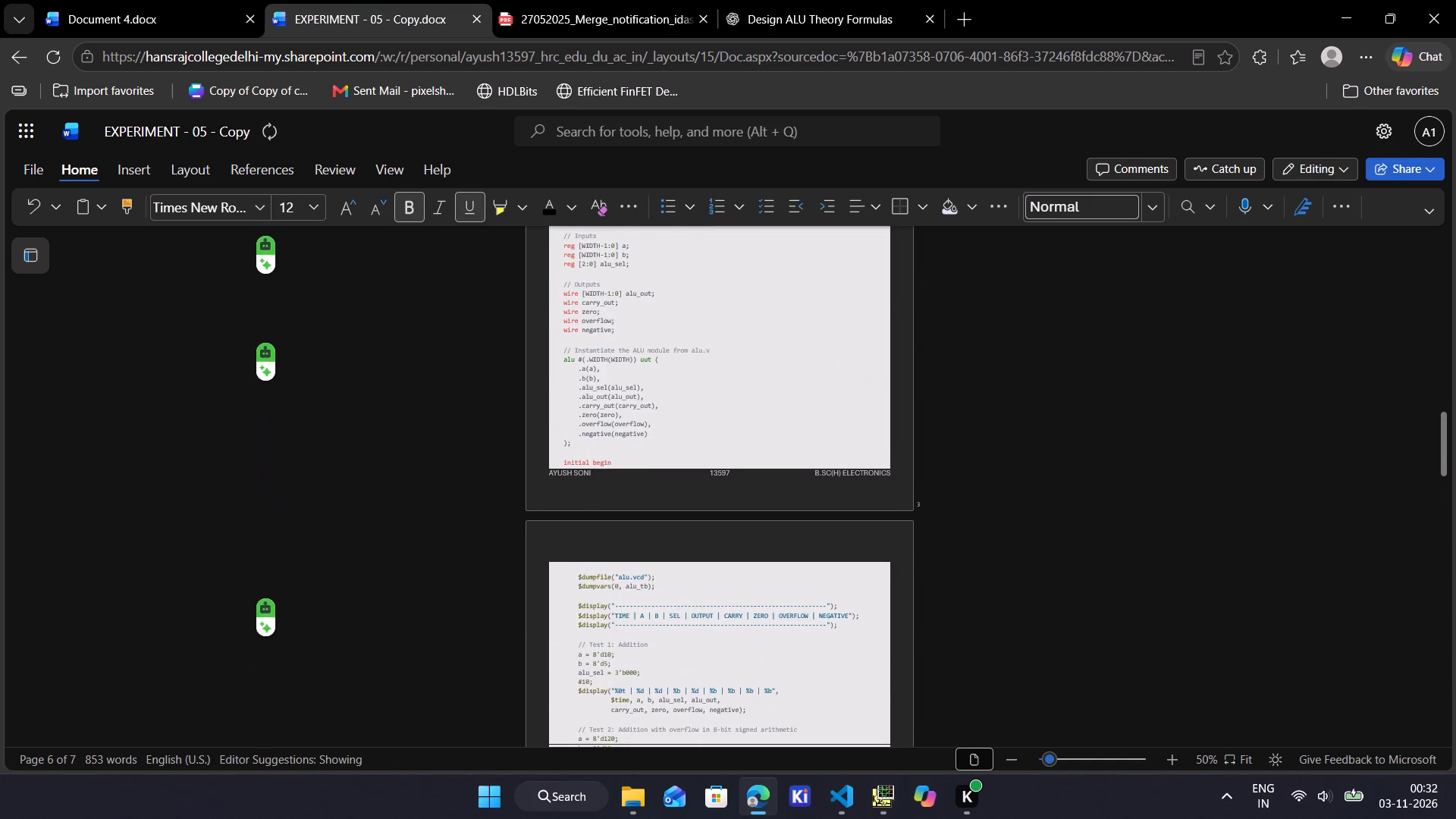
{"action": "scroll", "coordinate": [855, 403], "scroll_direction": "up", "scroll_amount": 1}
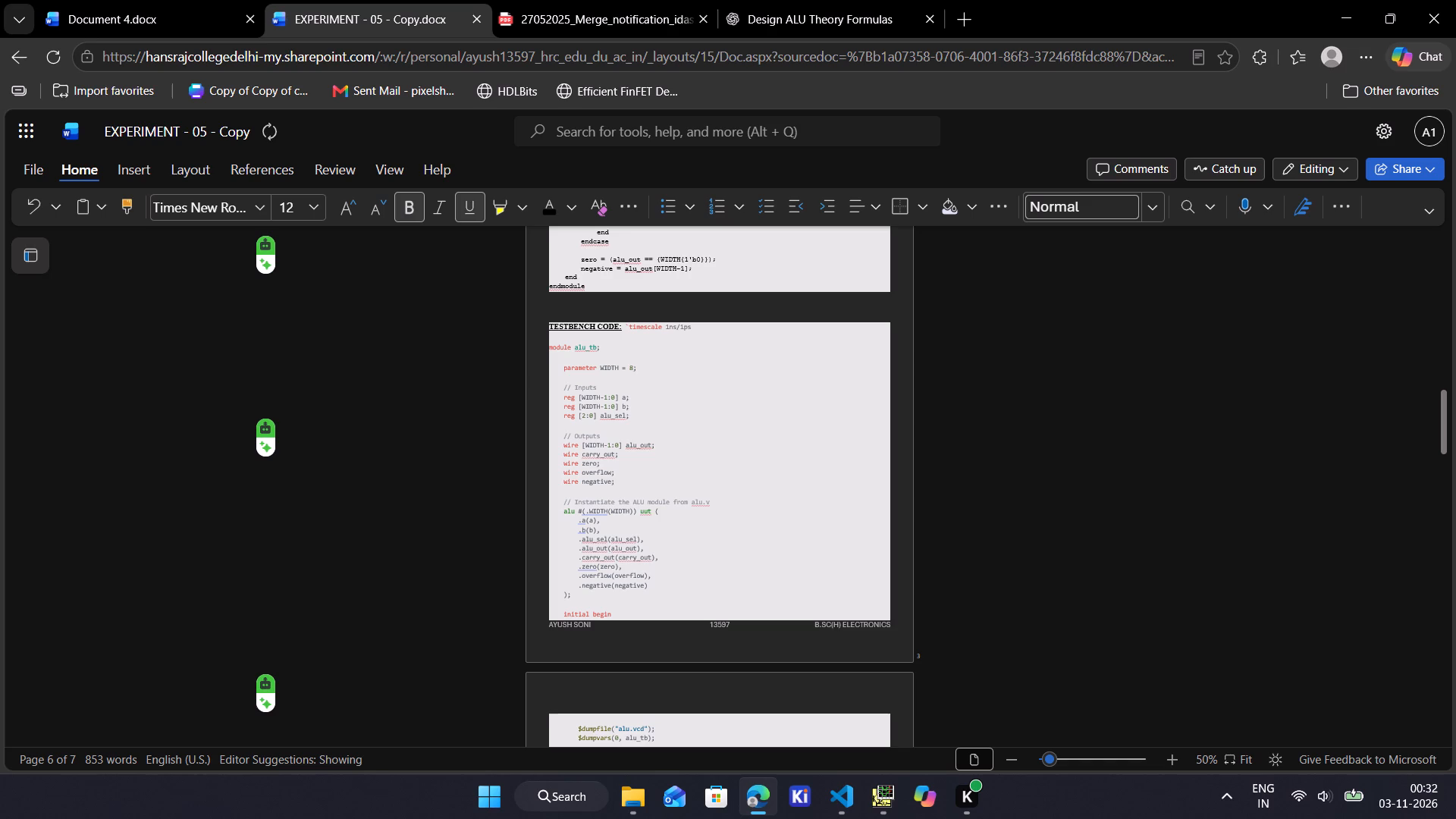
{"action": "left_click", "coordinate": [625, 325]}
{"action": "key", "text": "Return"}
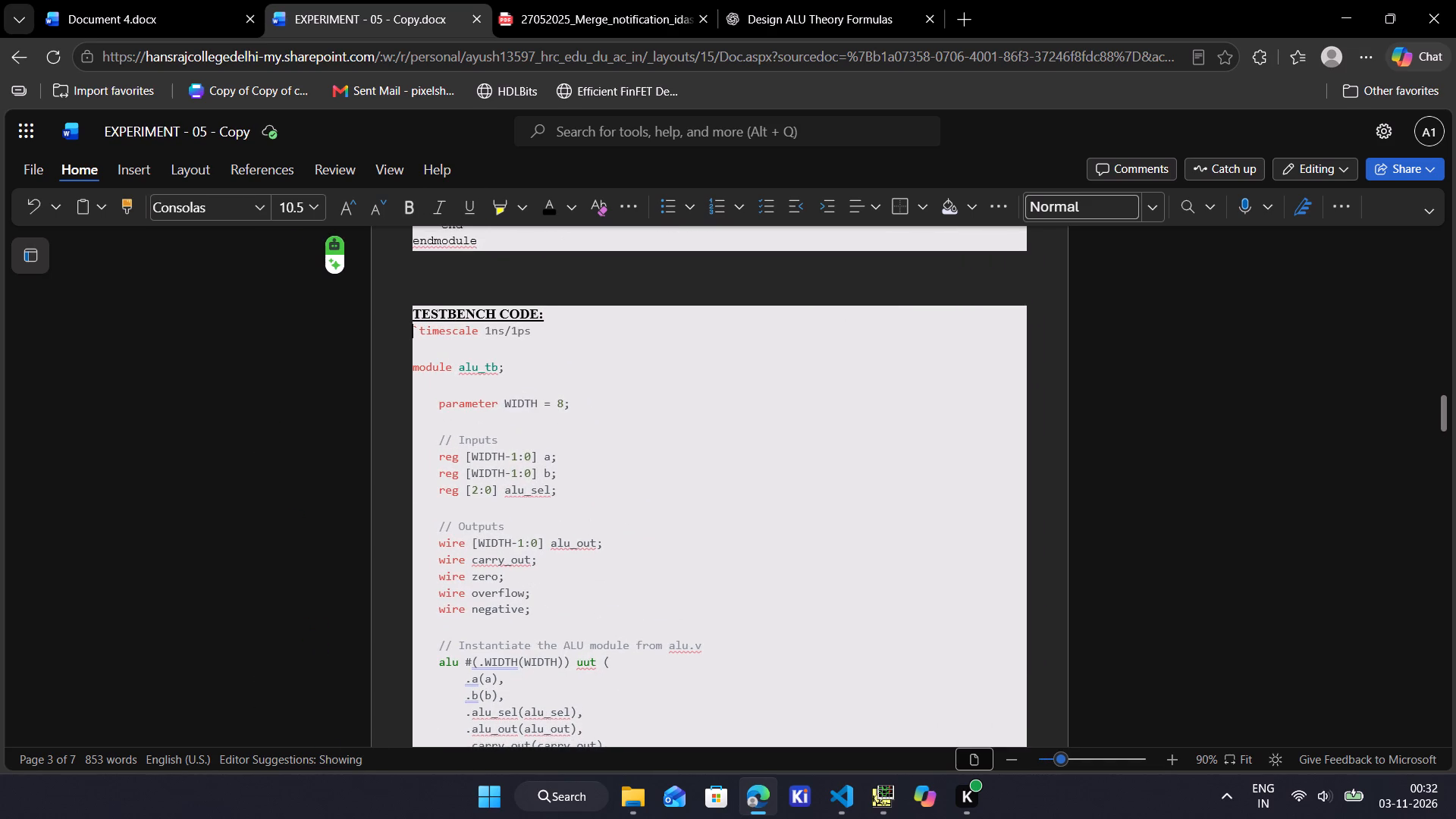
Remove the blank line between the timescale directive and "module alu_tb;" in the testbench code.
{"action": "left_click", "coordinate": [416, 366]}
{"action": "key", "text": "BackSpace"}
{"action": "key", "text": "BackSpace"}
{"action": "key", "text": "Return"}
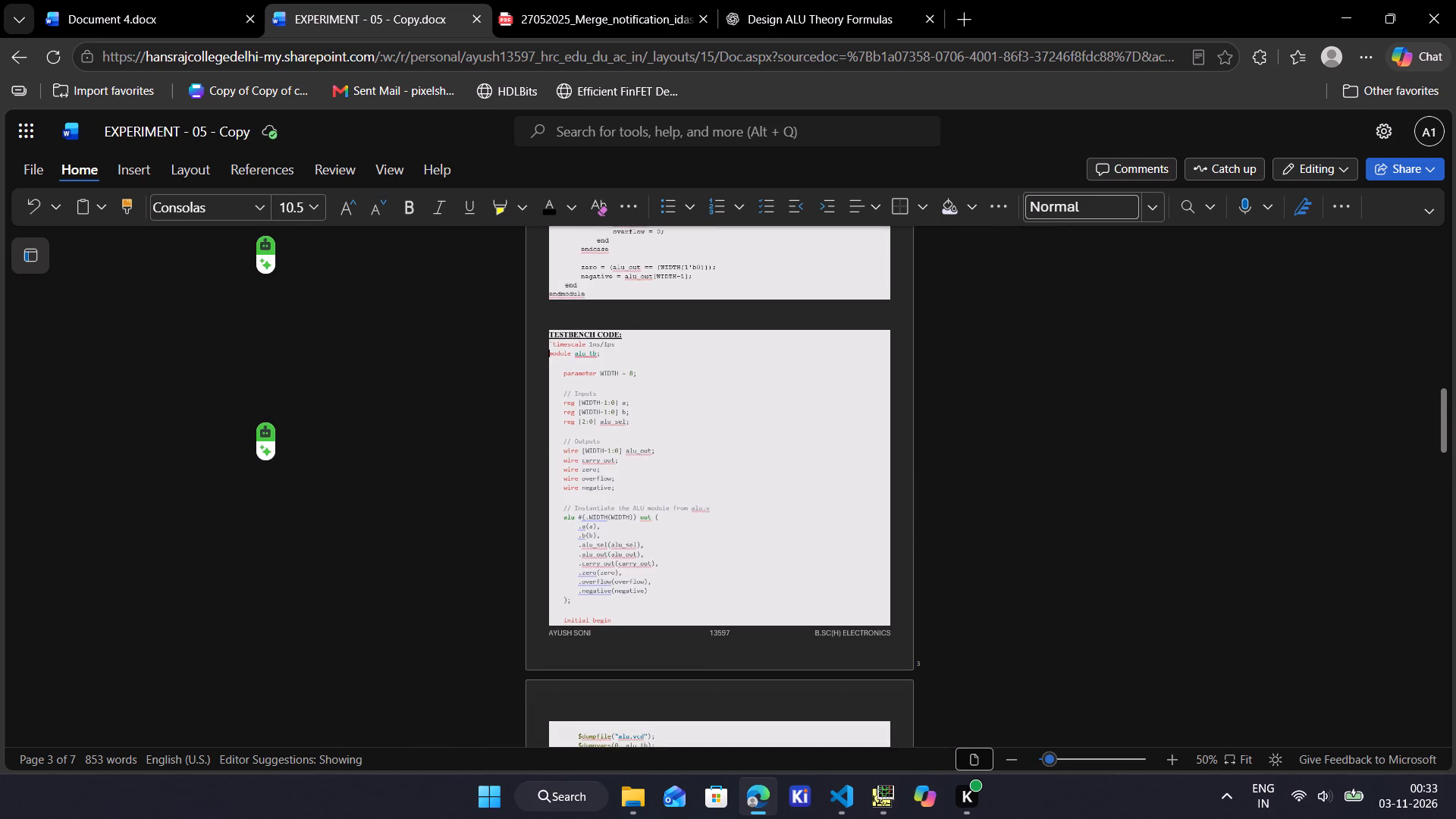
{"action": "key", "text": "Up"}
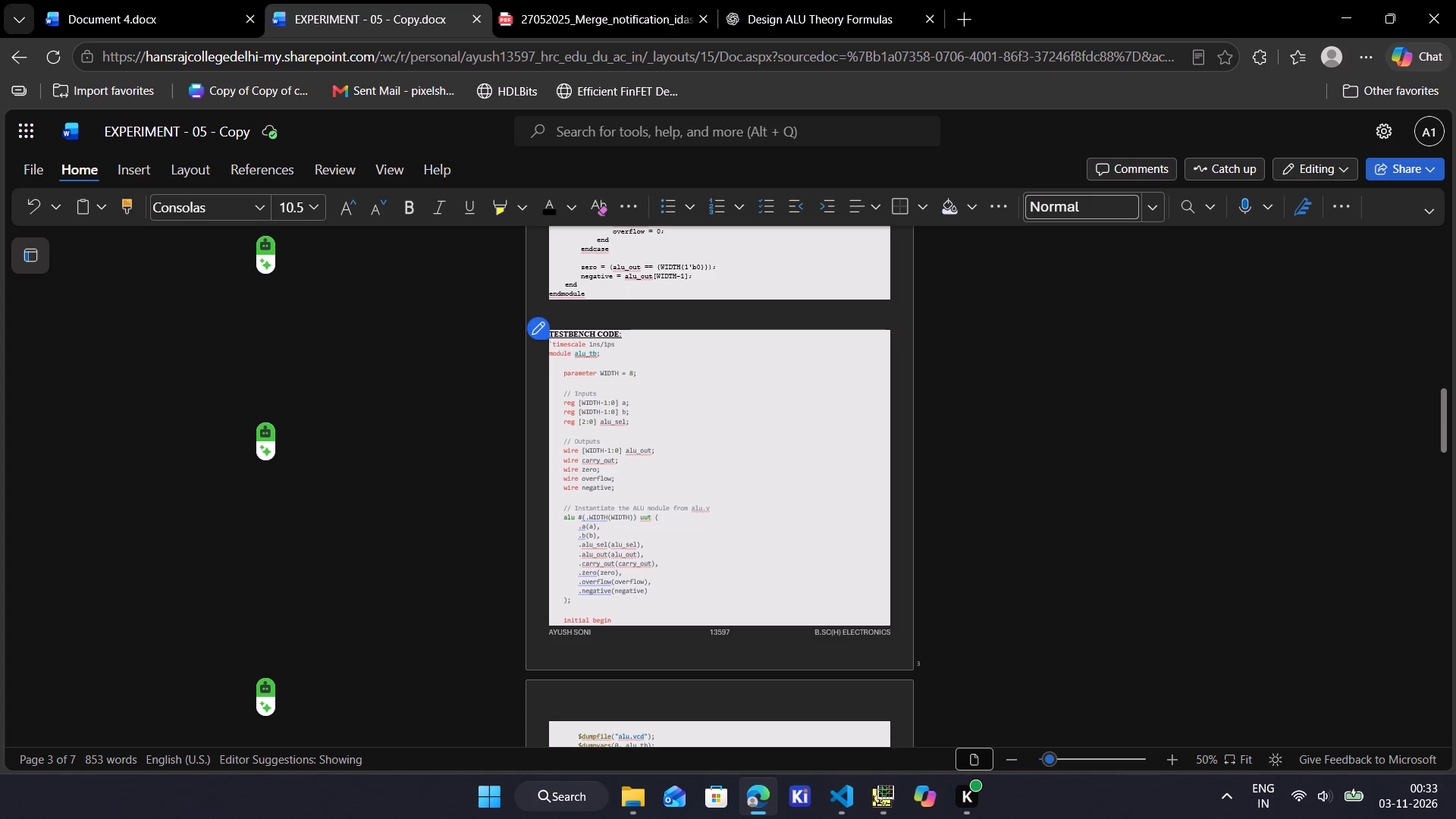
Format the entire ALU testbench code, from the timescale line to endmodule, in Courier New with the Automatic font colour.
{"action": "left_click_drag", "start_coordinate": [549, 344], "coordinate": [675, 739]}
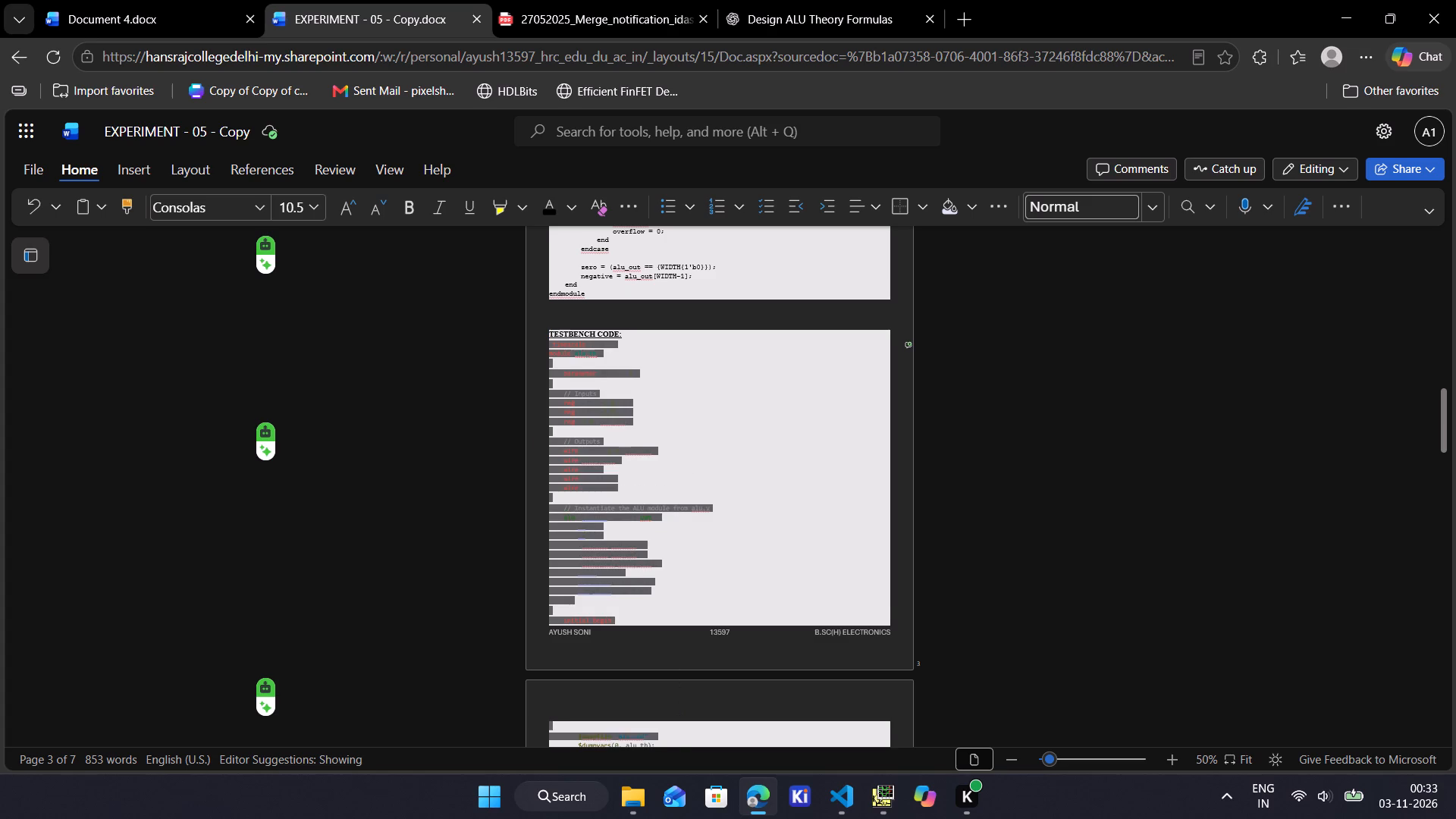
{"action": "left_click_drag", "start_coordinate": [675, 739], "coordinate": [673, 700]}
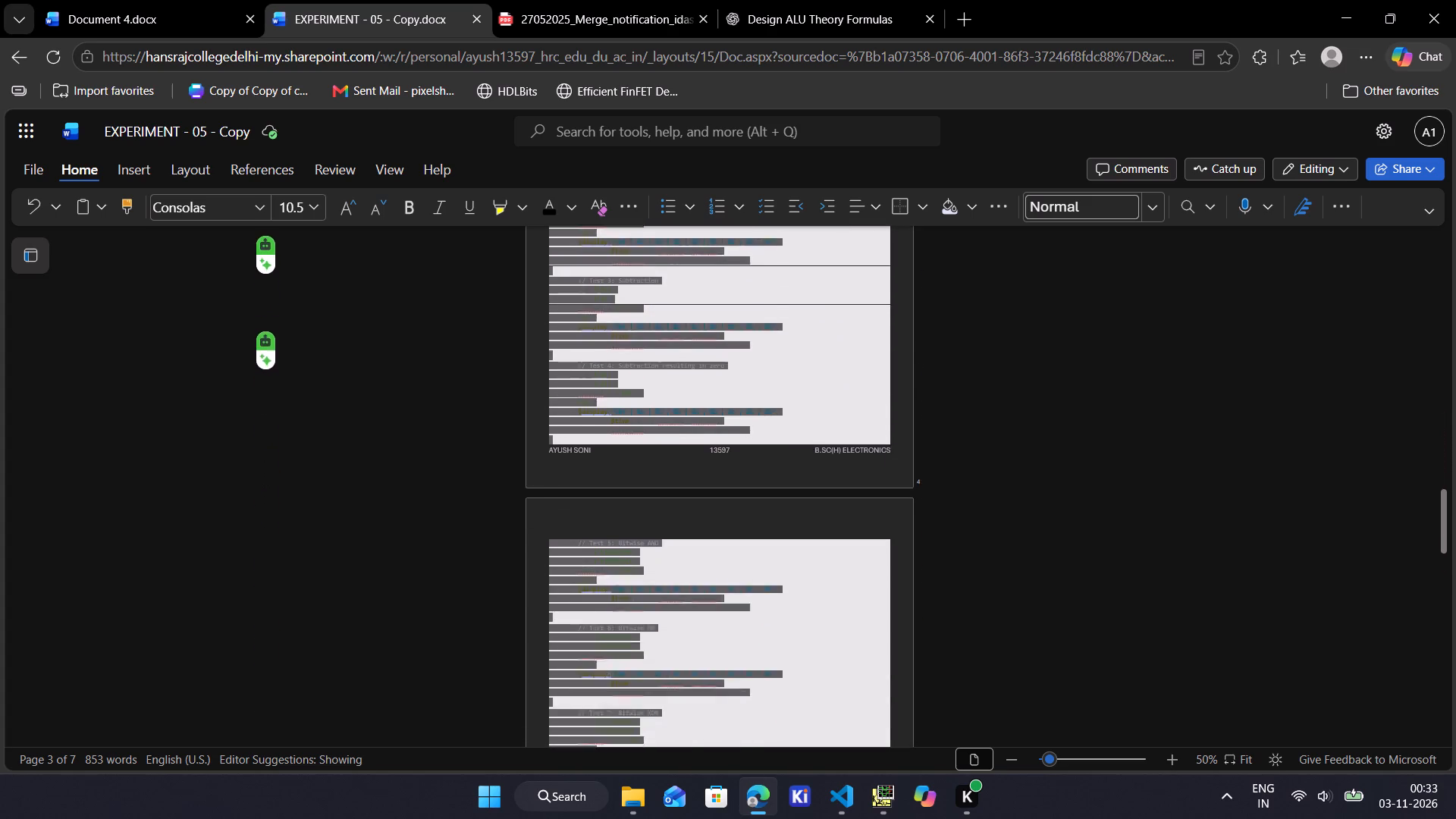
{"action": "left_click_drag", "start_coordinate": [673, 700], "coordinate": [667, 706]}
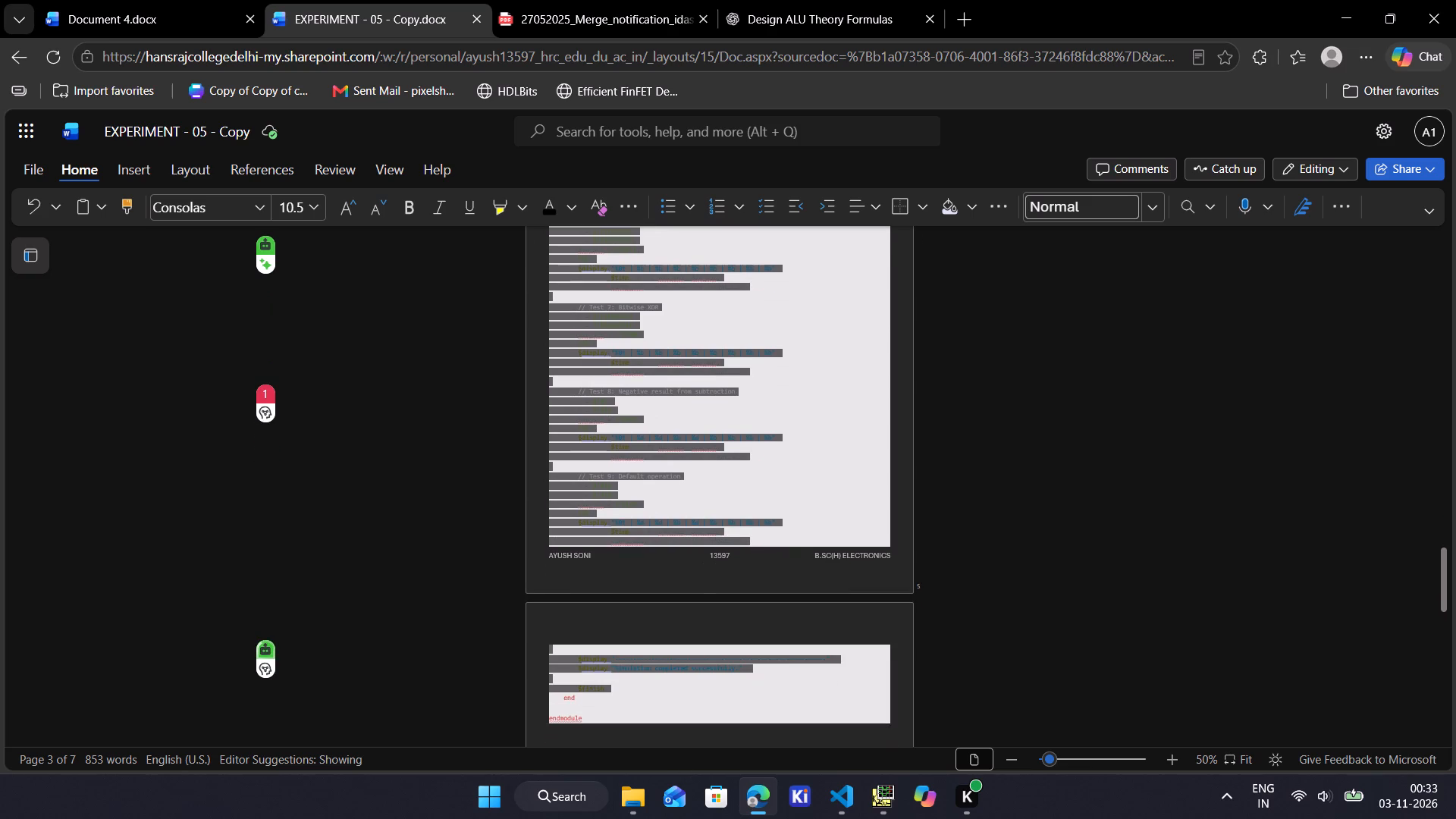
{"action": "left_click_drag", "start_coordinate": [667, 706], "coordinate": [626, 719]}
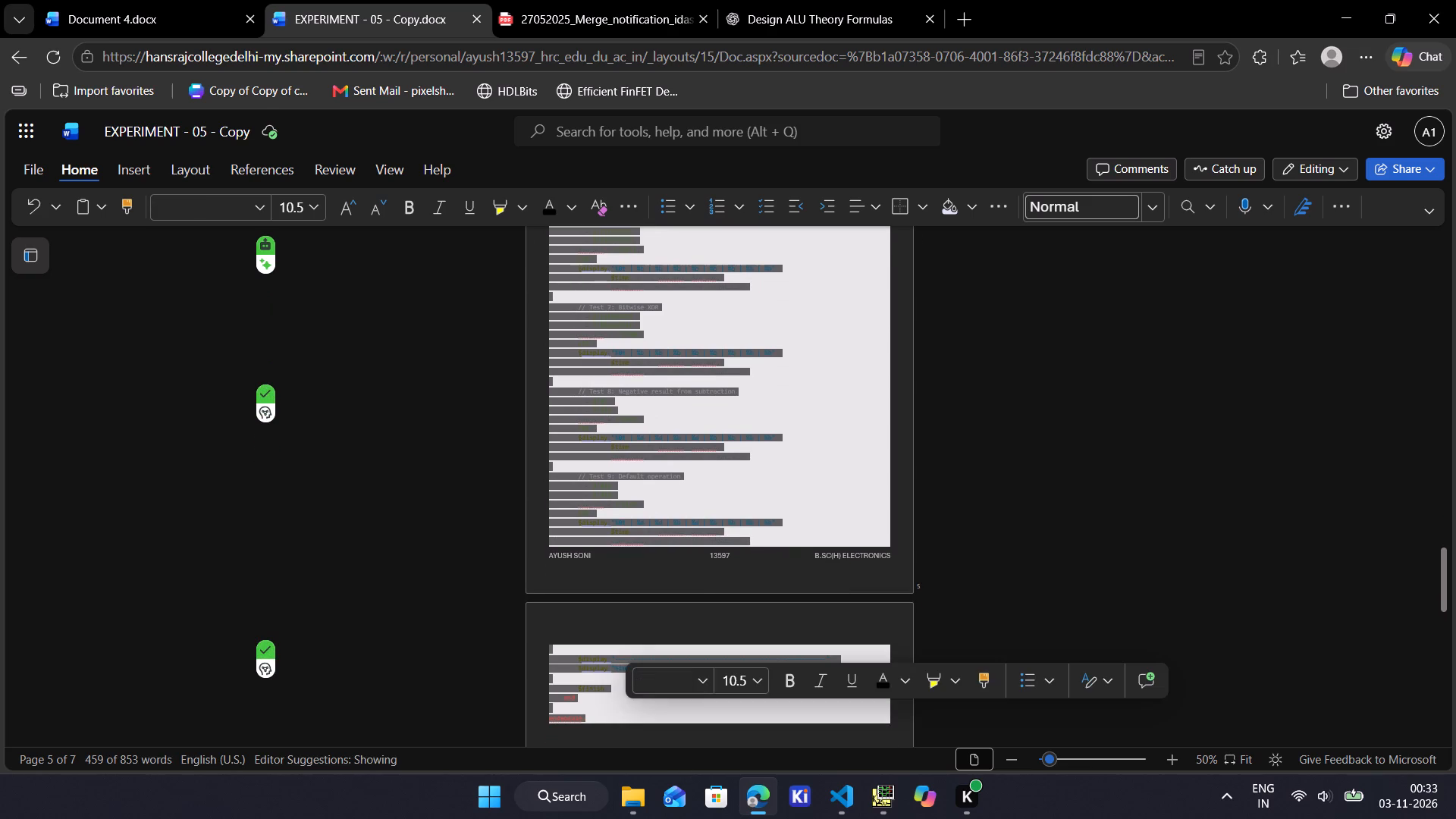
{"action": "left_click", "coordinate": [265, 211]}
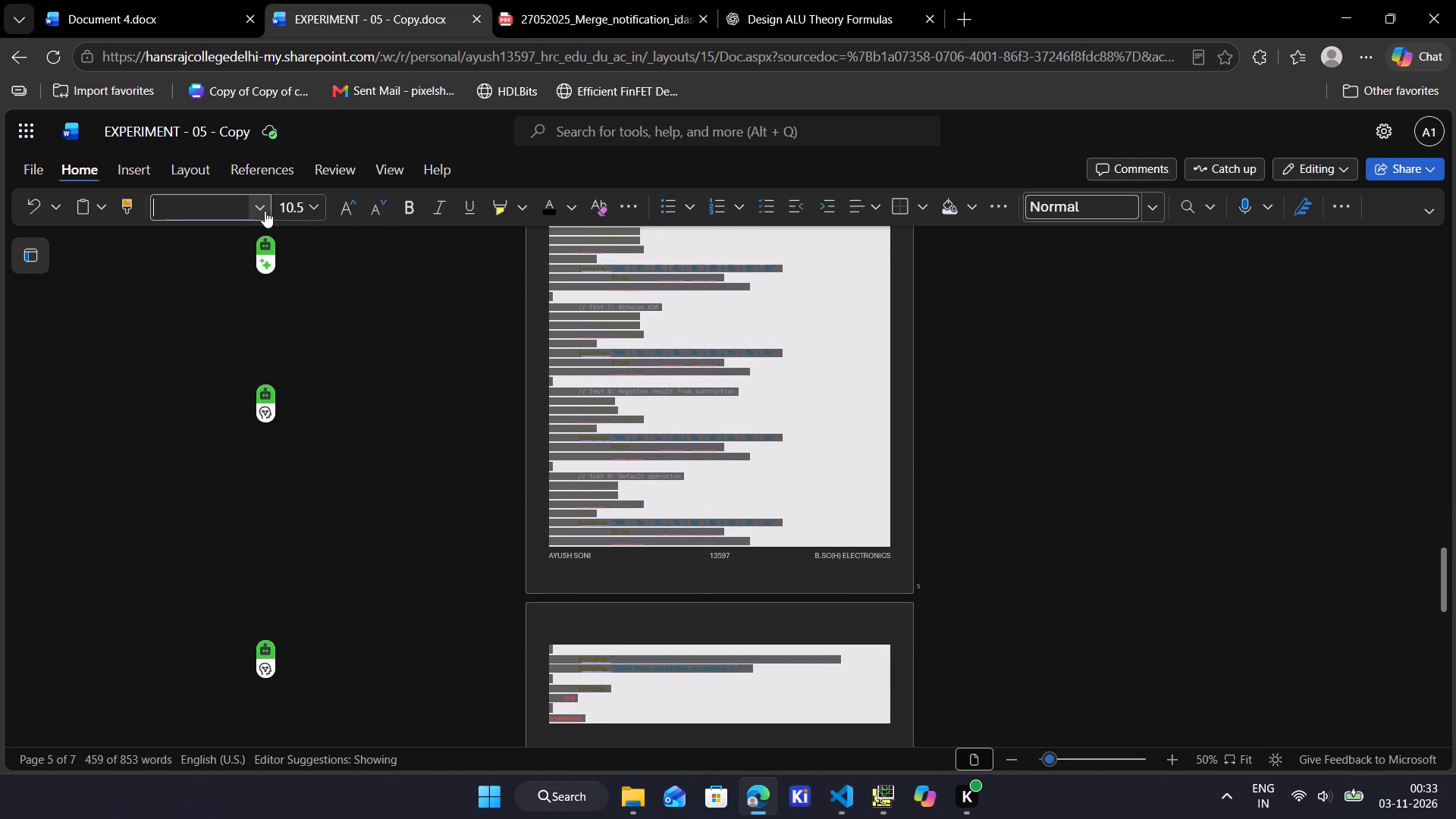
{"action": "left_click", "coordinate": [249, 359]}
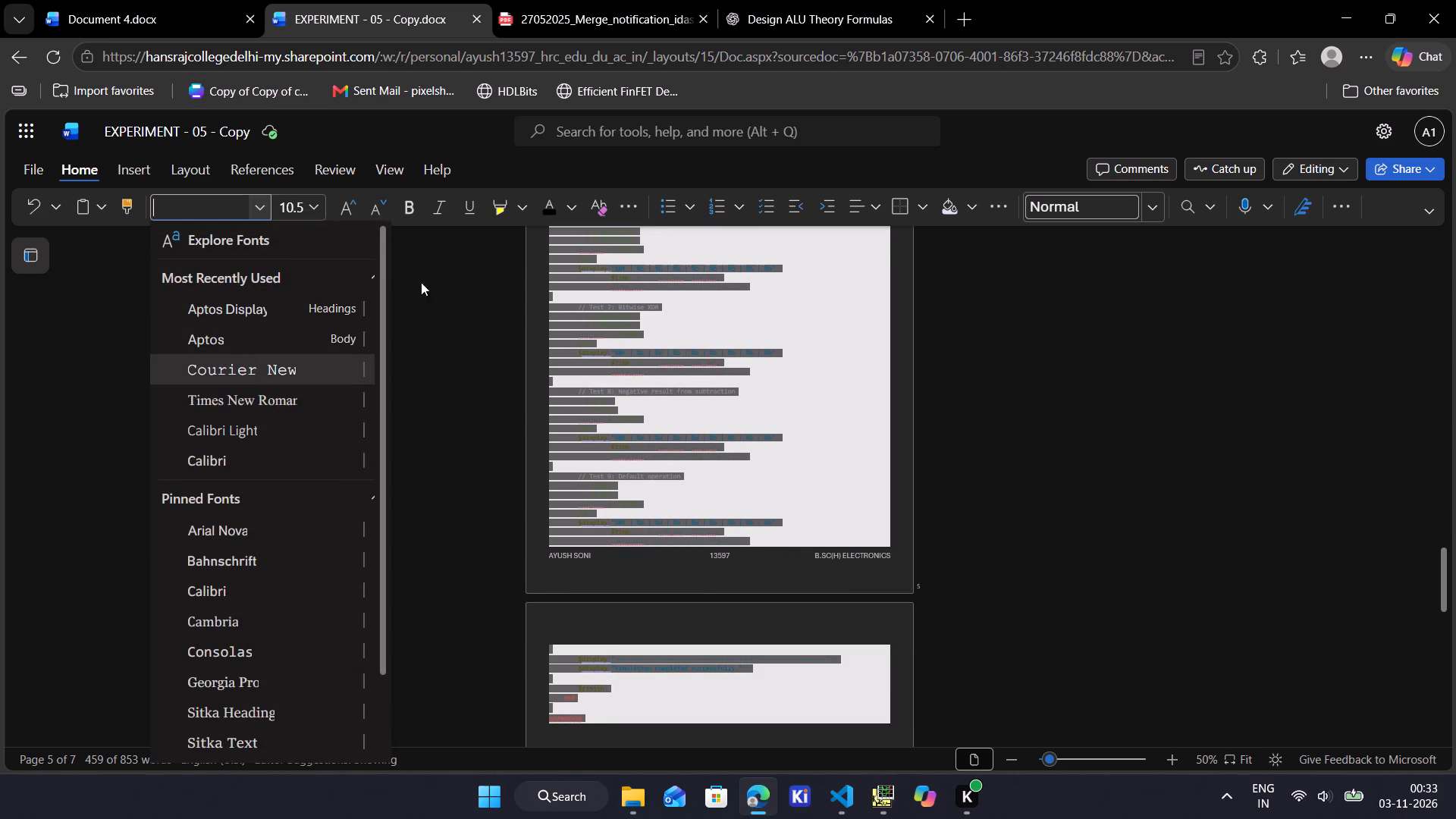
{"action": "left_click", "coordinate": [577, 213]}
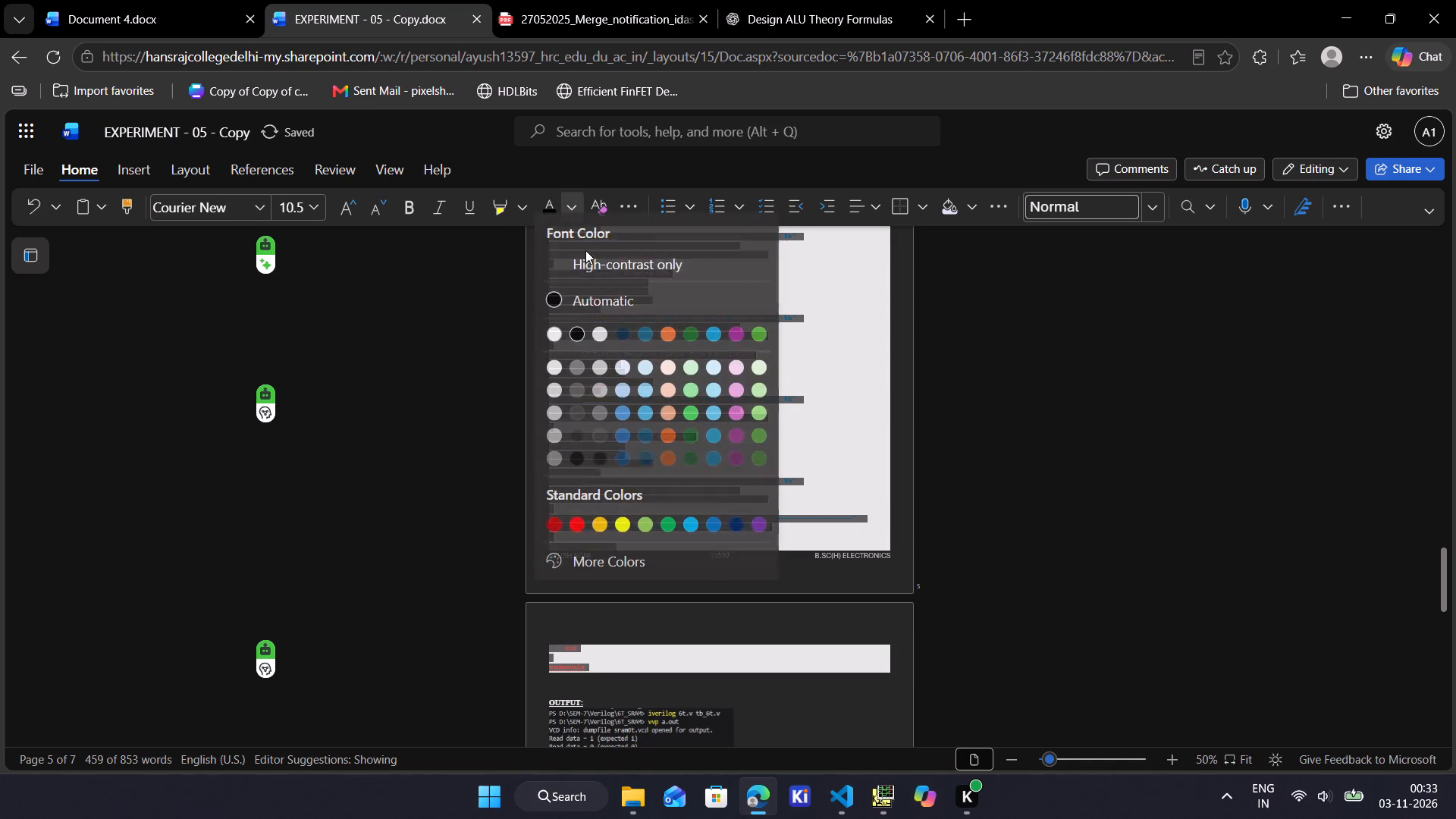
{"action": "left_click", "coordinate": [569, 303]}
{"action": "left_click", "coordinate": [1096, 500]}
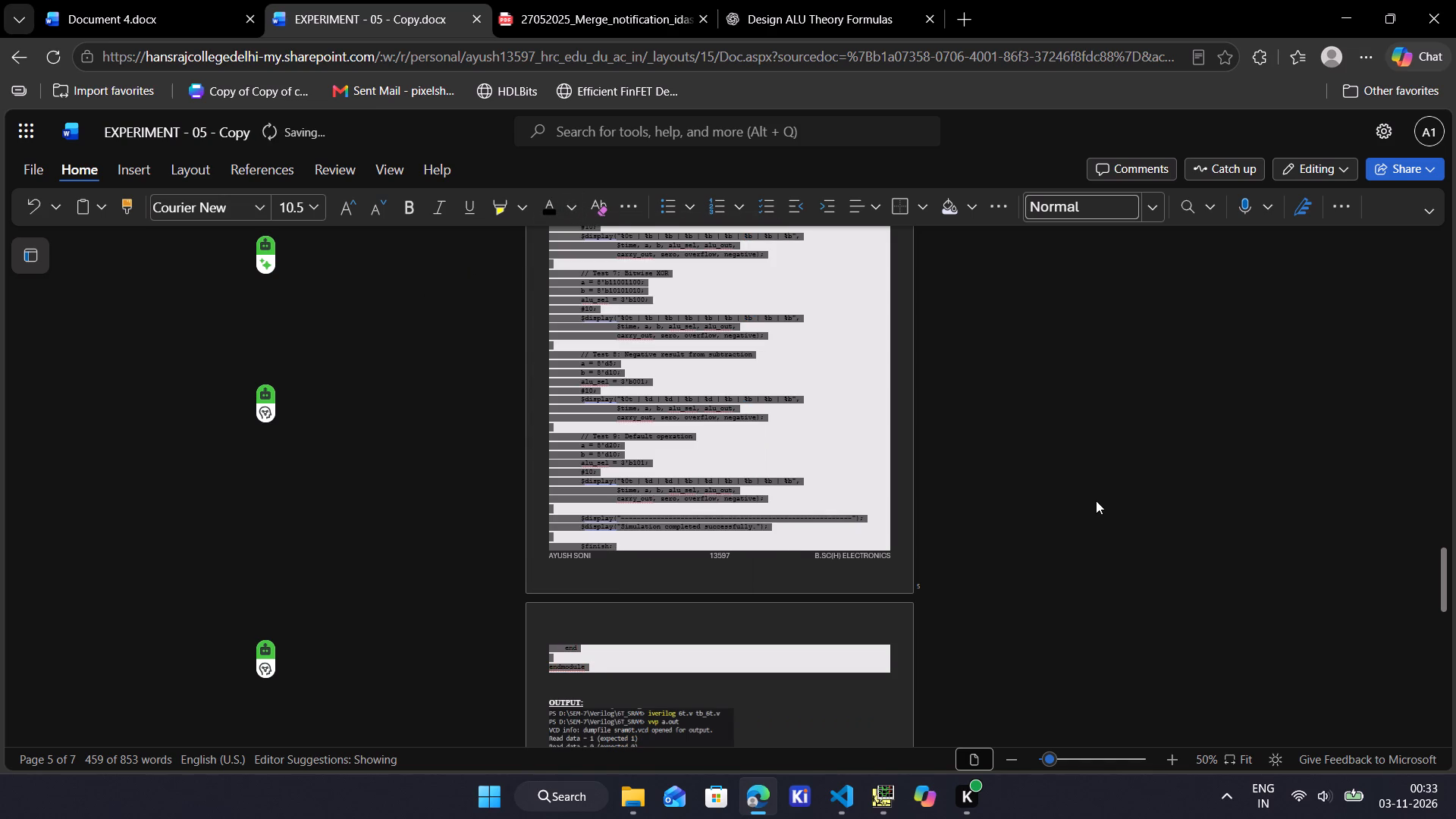
Delete the old 6T SRAM terminal screenshot under the OUTPUT heading.
{"action": "scroll", "coordinate": [1096, 500], "scroll_direction": "down", "scroll_amount": 2}
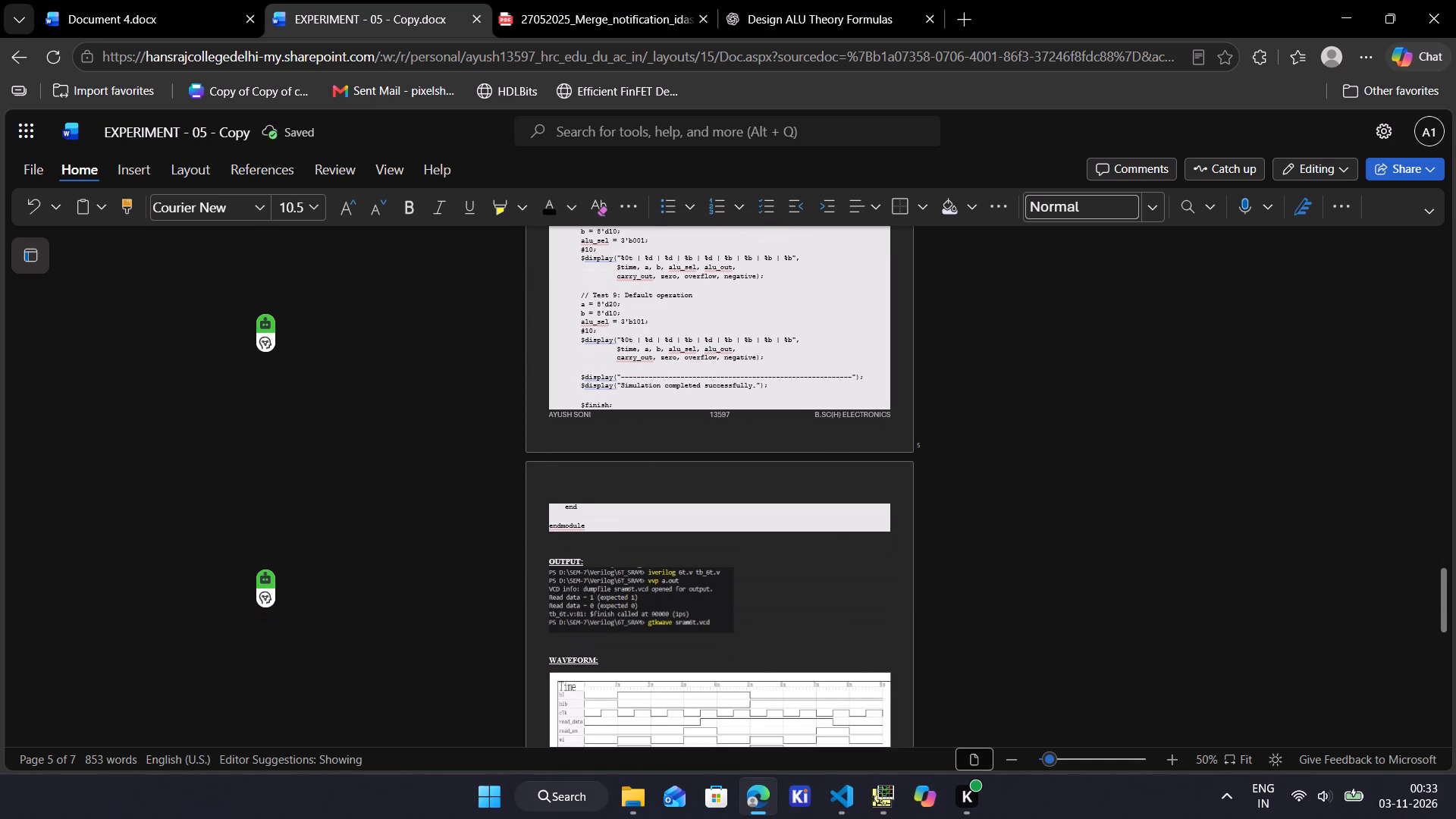
{"action": "scroll", "coordinate": [892, 523], "scroll_direction": "down", "scroll_amount": 1}
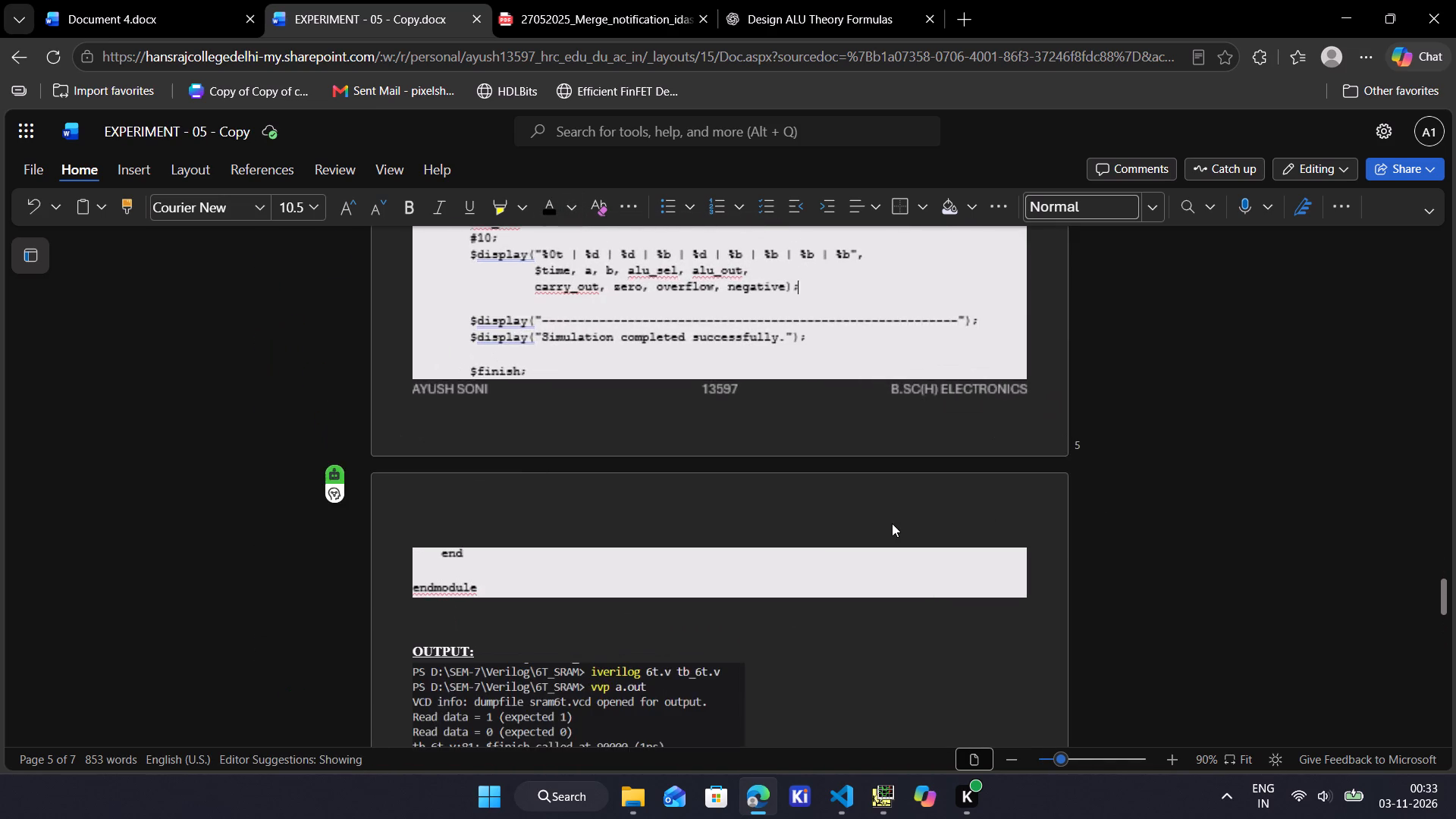
{"action": "scroll", "coordinate": [892, 523], "scroll_direction": "down", "scroll_amount": 2}
{"action": "left_click", "coordinate": [663, 541]}
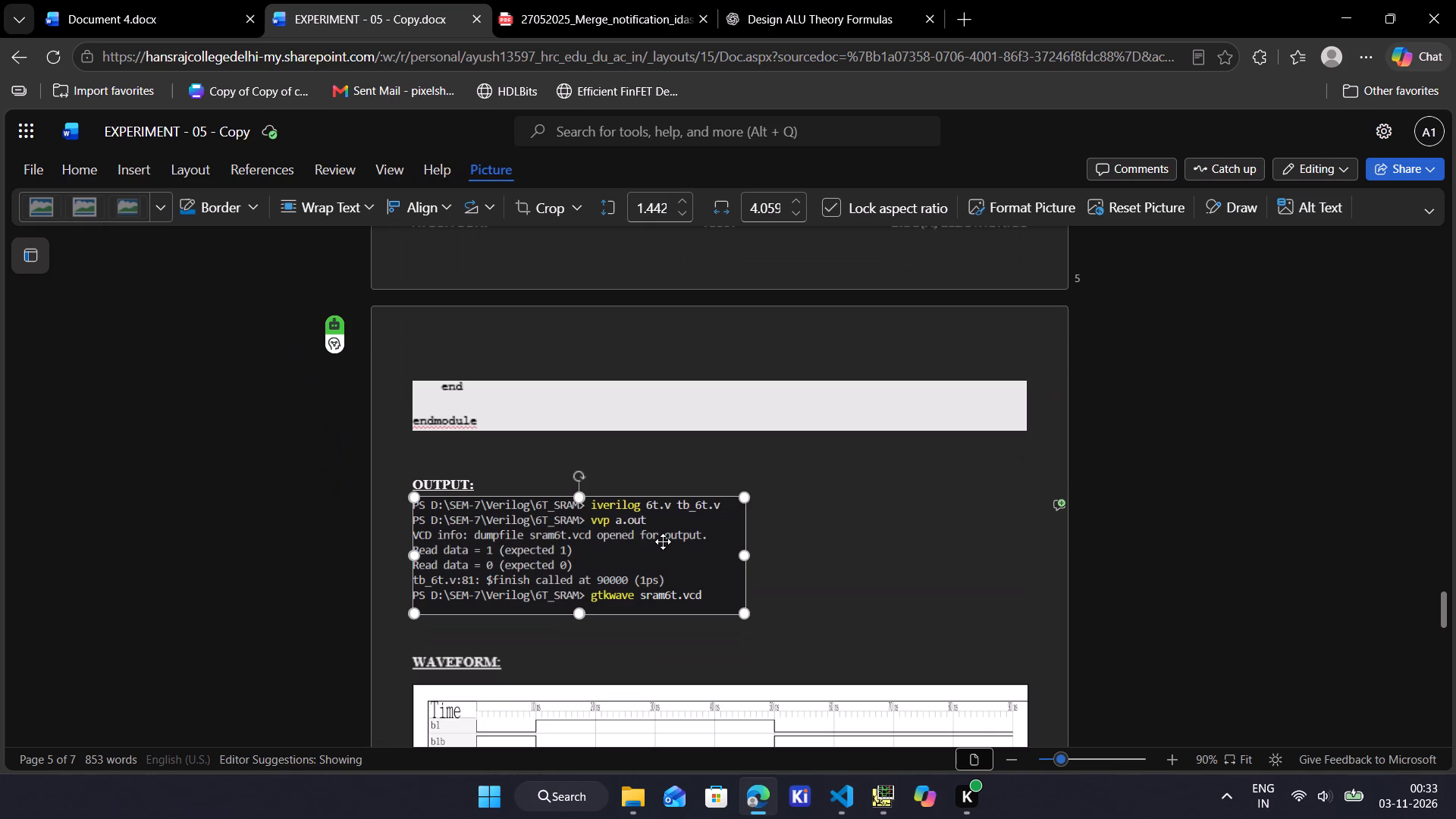
{"action": "key", "text": "Delete"}
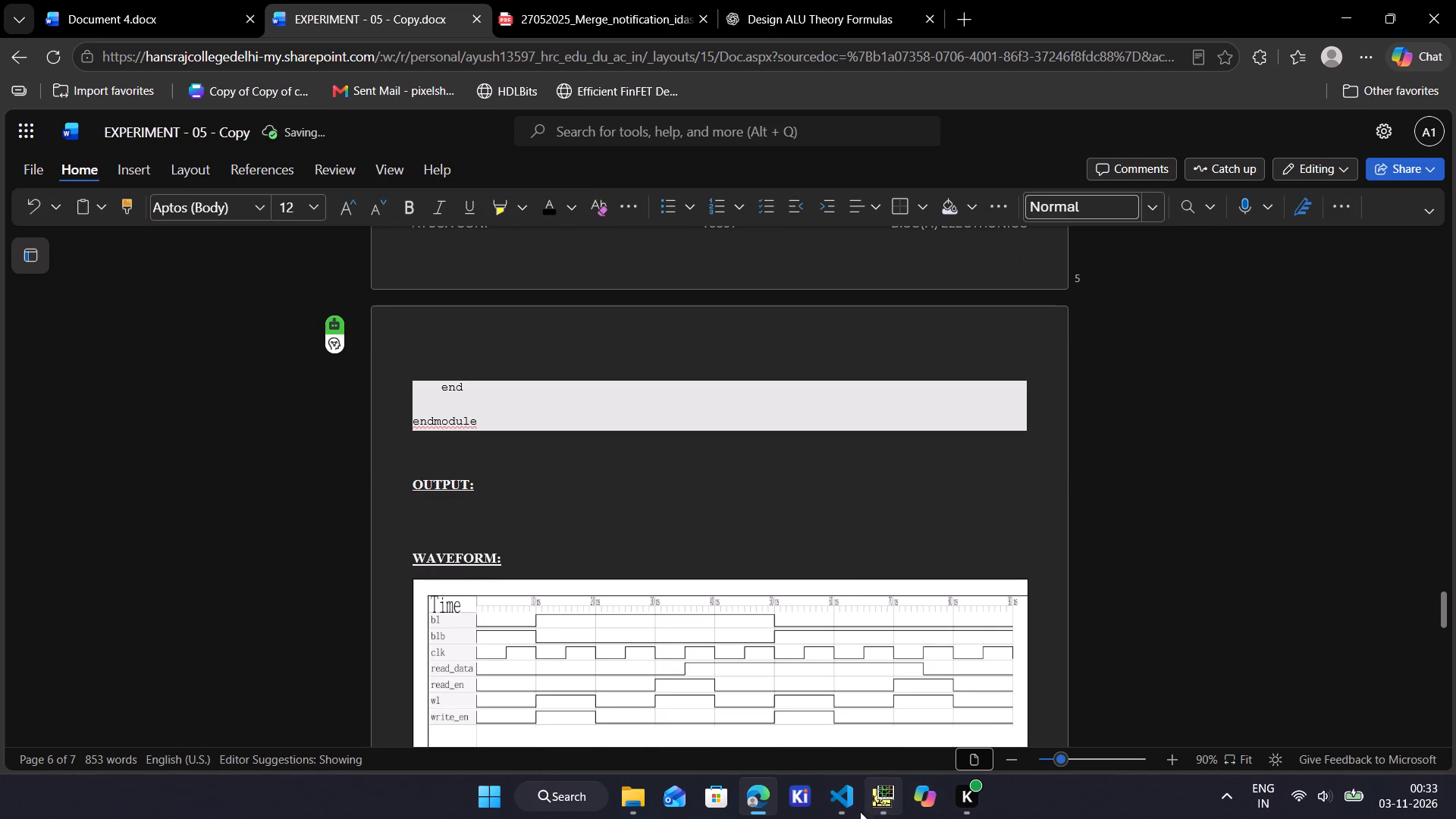
Switch to Visual Studio Code and change the terminal's working directory to the ALU folder.
{"action": "left_click", "coordinate": [845, 810]}
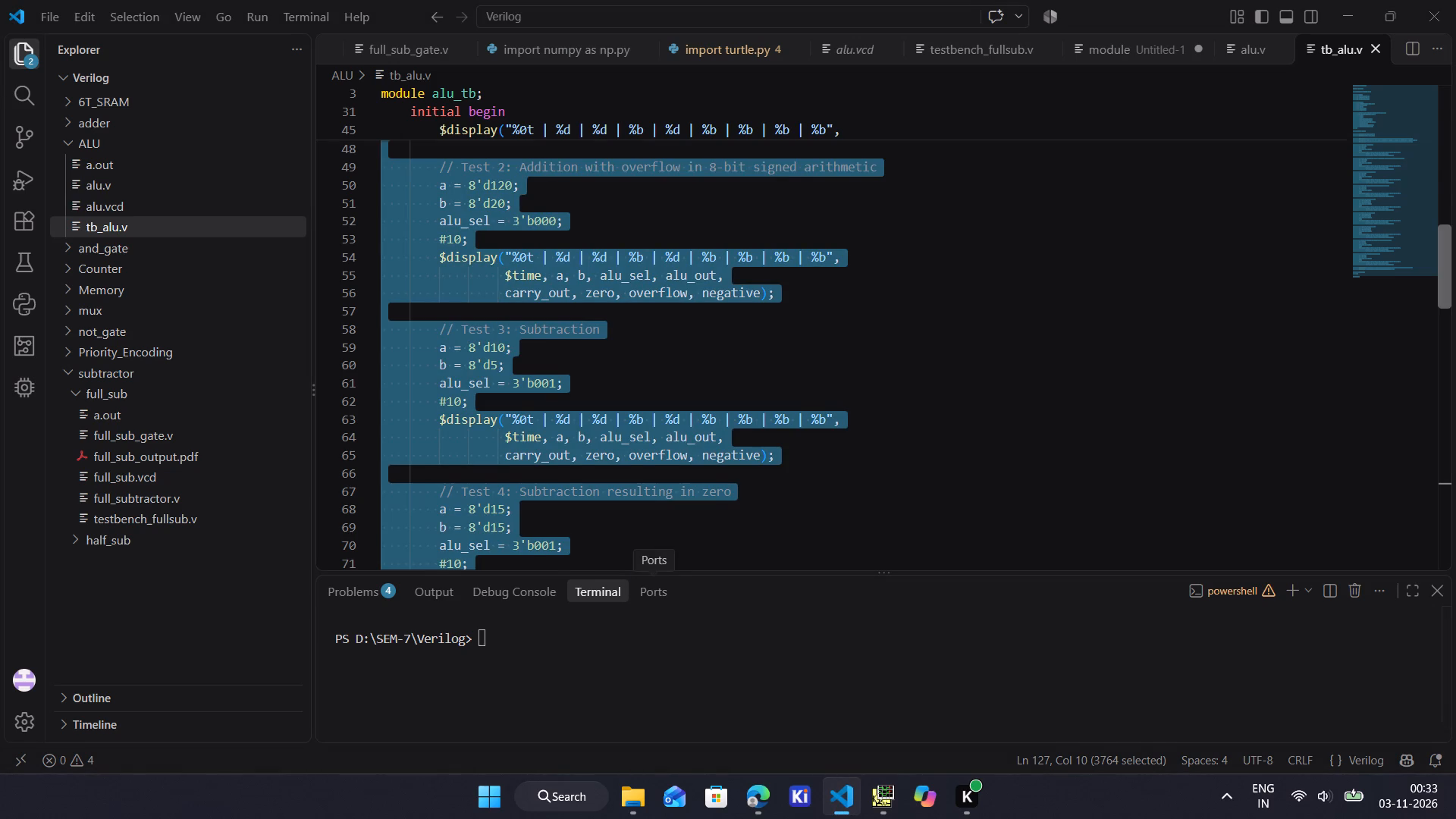
{"action": "left_click", "coordinate": [745, 379]}
{"action": "left_click", "coordinate": [486, 638]}
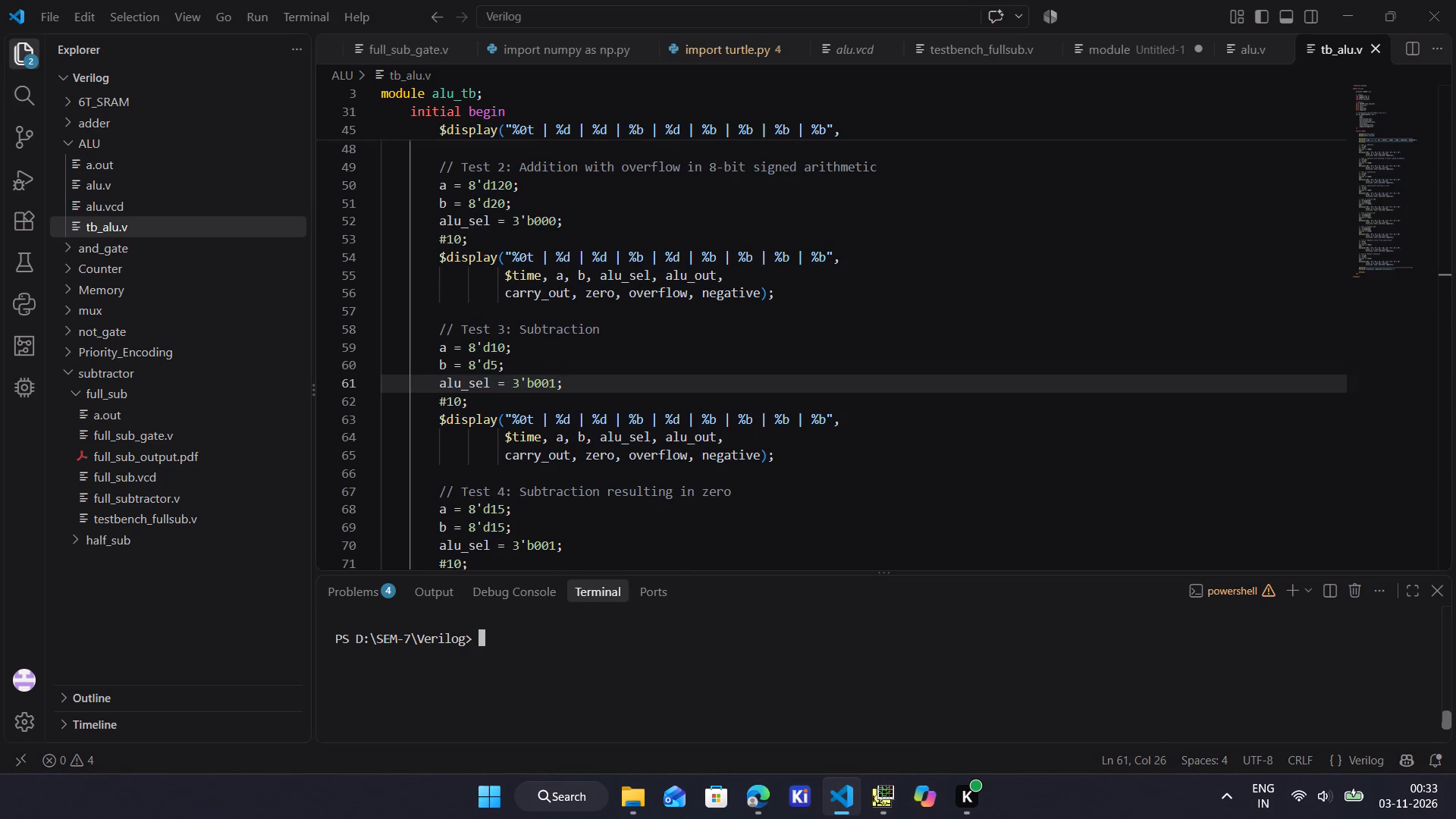
{"action": "type", "text": "cd"}
{"action": "key", "text": "space"}
{"action": "type", "text": "ALU"}
{"action": "key", "text": "Return"}
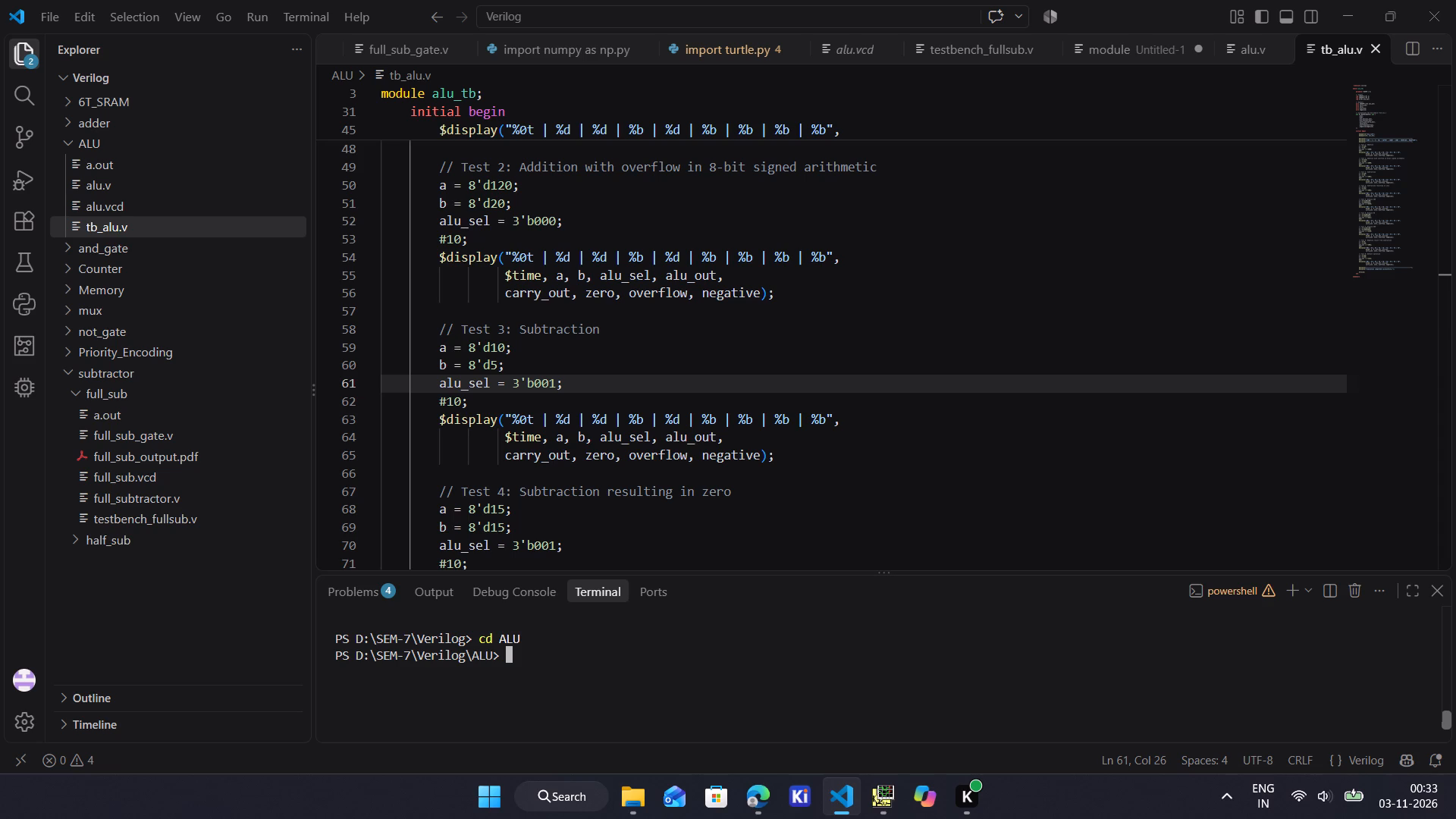
Compile alu.v and tb_alu.v with iverilog in the terminal.
{"action": "key", "text": "t"}
{"action": "key", "text": "BackSpace"}
{"action": "key", "text": "i"}
{"action": "type", "text": "verilog"}
{"action": "key", "text": "space"}
{"action": "type", "text": "alu.v"}
{"action": "key", "text": "space"}
{"action": "type", "text": "tb_alu,"}
{"action": "key", "text": "BackSpace"}
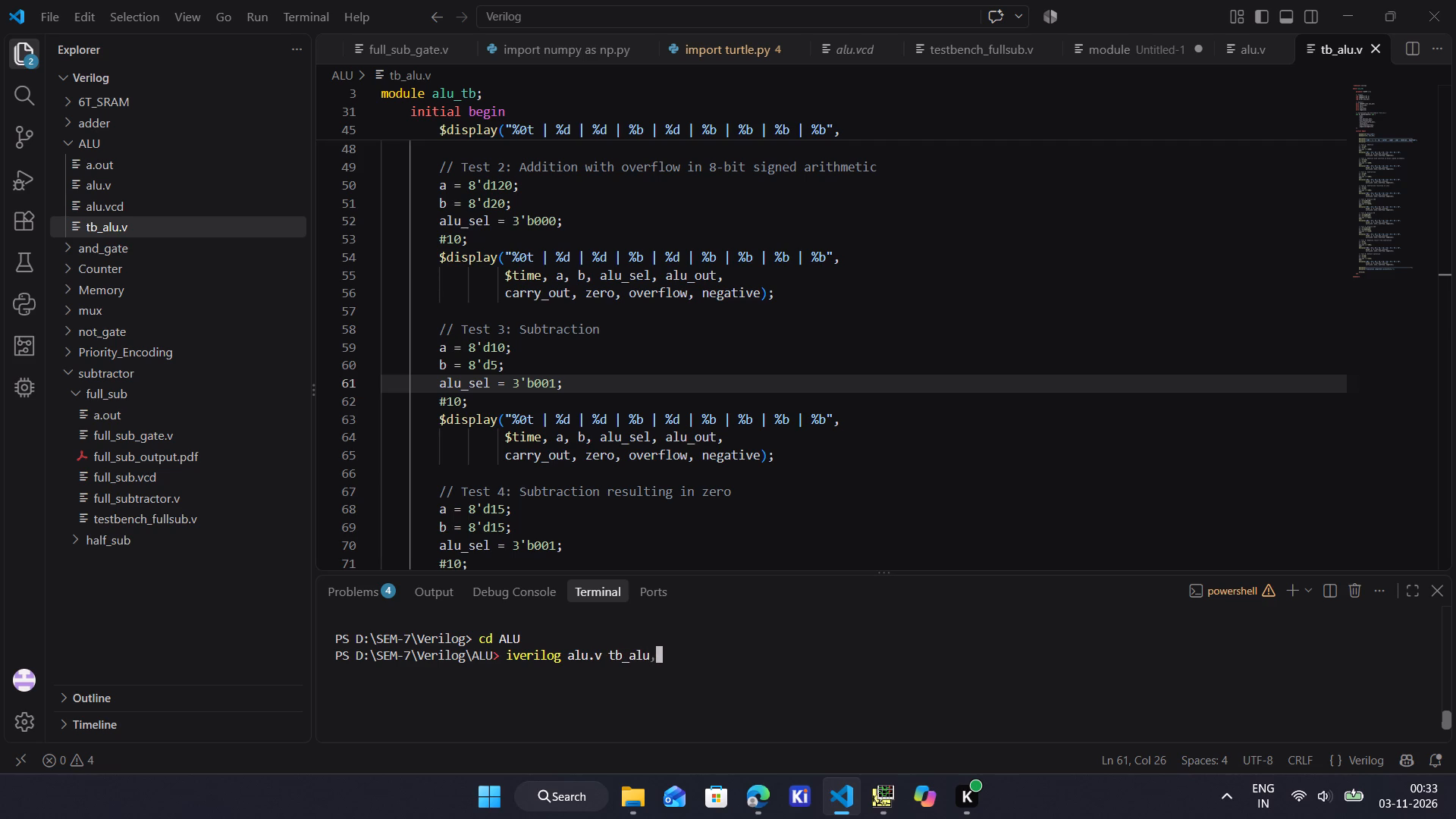
{"action": "type", "text": ".v"}
{"action": "key", "text": "Return"}
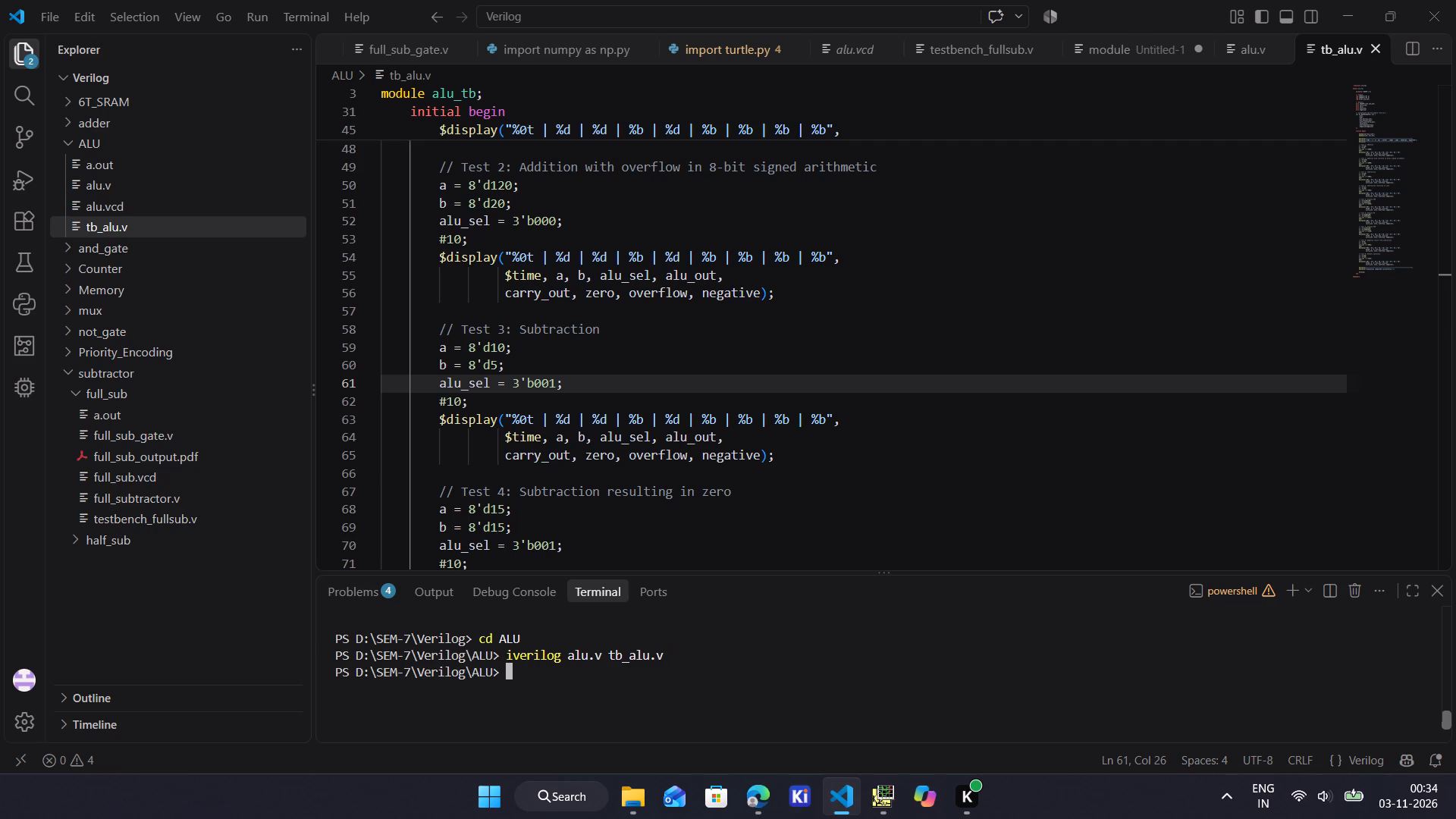
Run the compiled ALU simulation a.out with vvp.
{"action": "type", "text": "vvp a.out"}
{"action": "key", "text": "Return"}
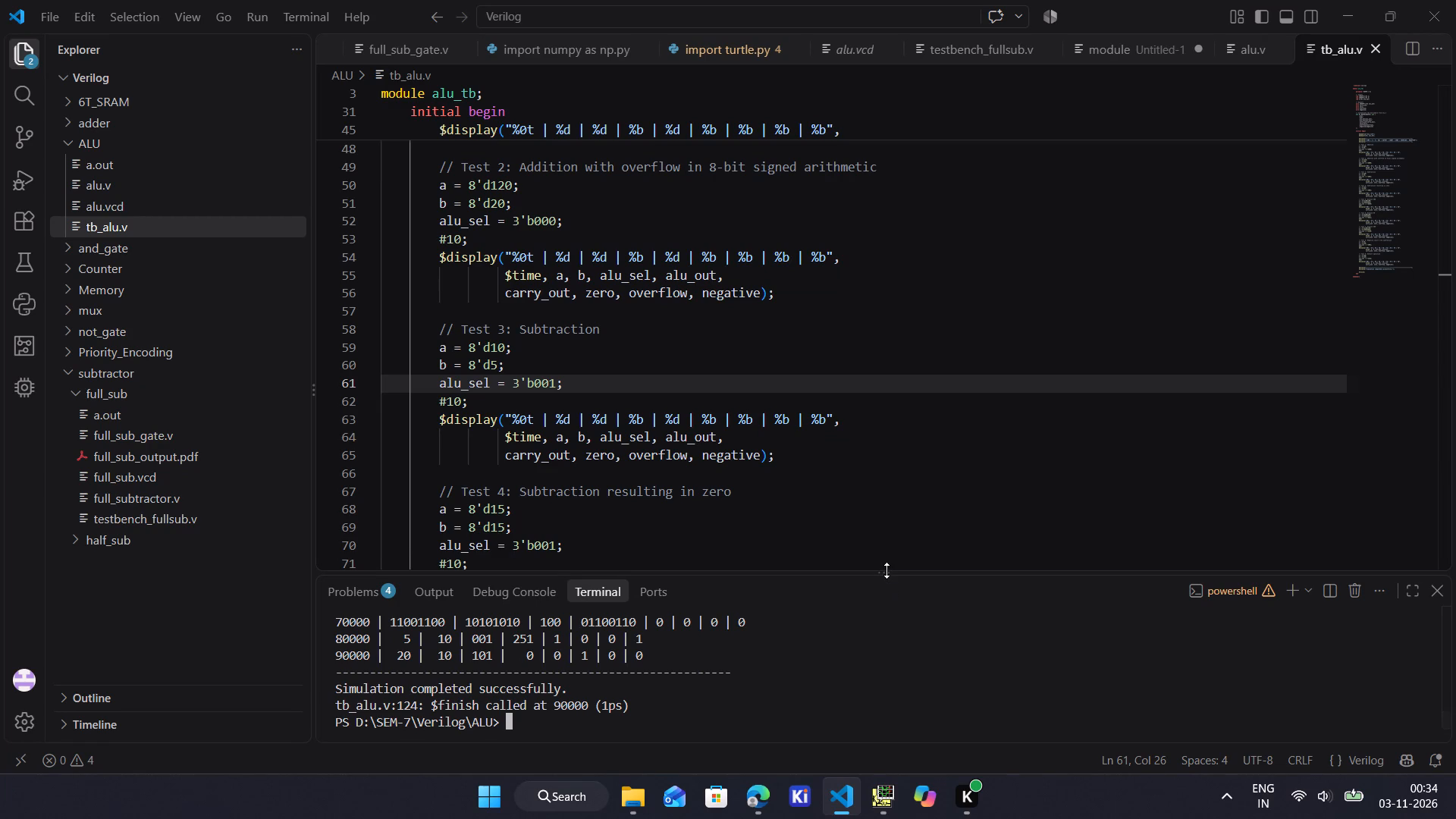
Enlarge the terminal area and capture a screen snip of the simulation output, from the "vvp a.out" line through the $finish line.
{"action": "left_click_drag", "start_coordinate": [886, 570], "coordinate": [880, 273]}
{"action": "scroll", "coordinate": [786, 500], "scroll_direction": "up", "scroll_amount": 1}
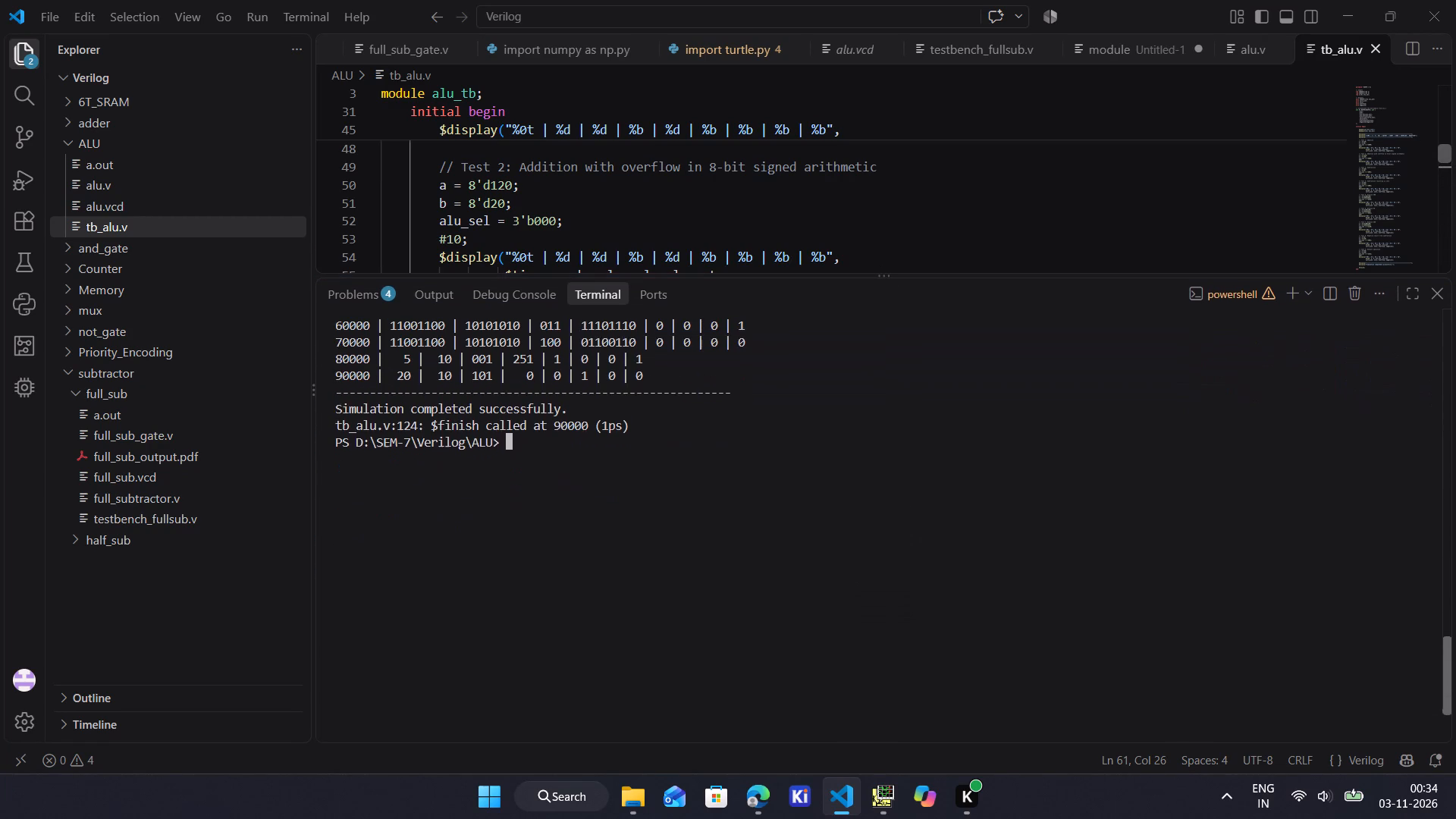
{"action": "scroll", "coordinate": [786, 500], "scroll_direction": "up", "scroll_amount": 4}
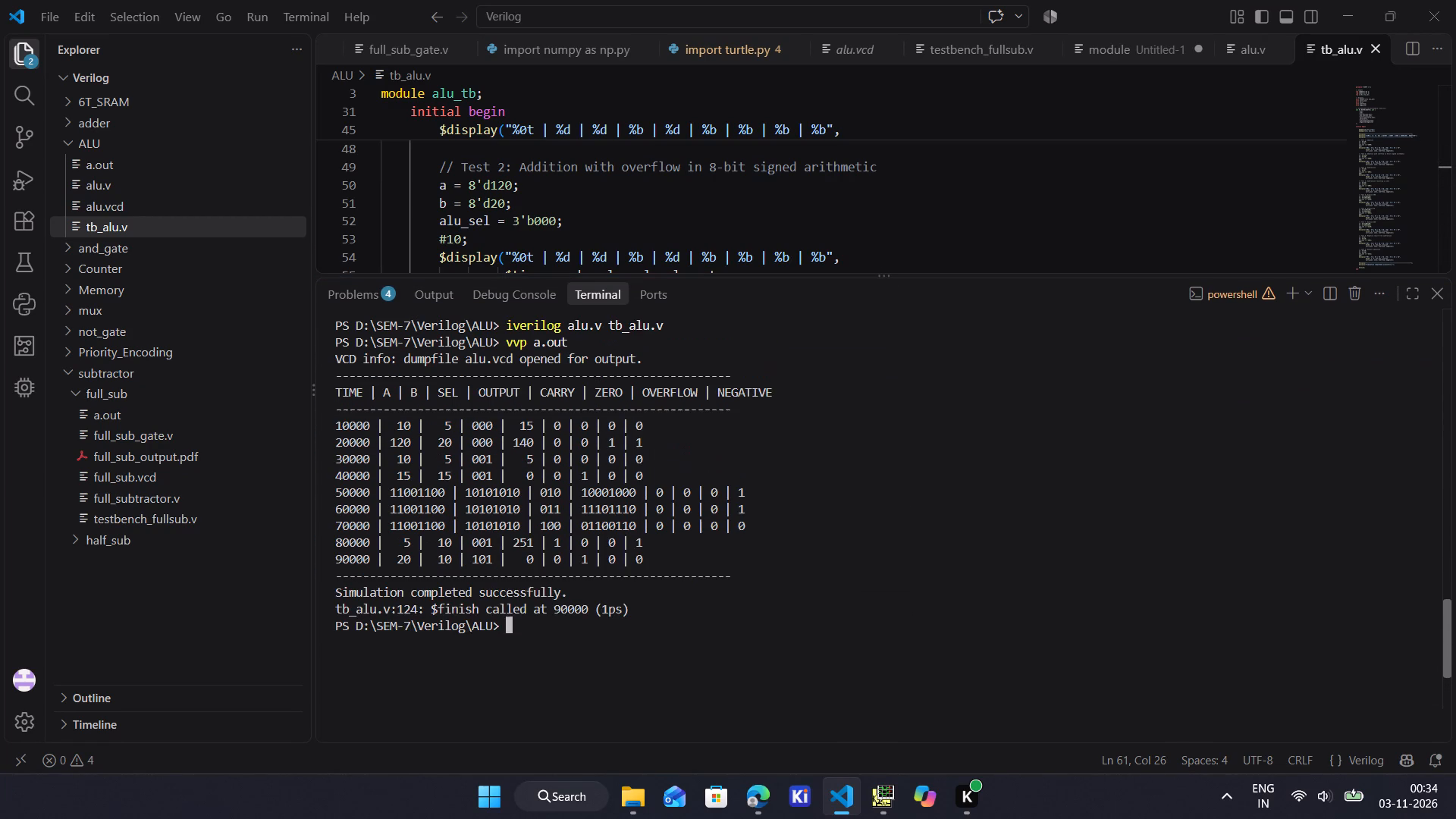
{"action": "scroll", "coordinate": [786, 500], "scroll_direction": "up", "scroll_amount": 1}
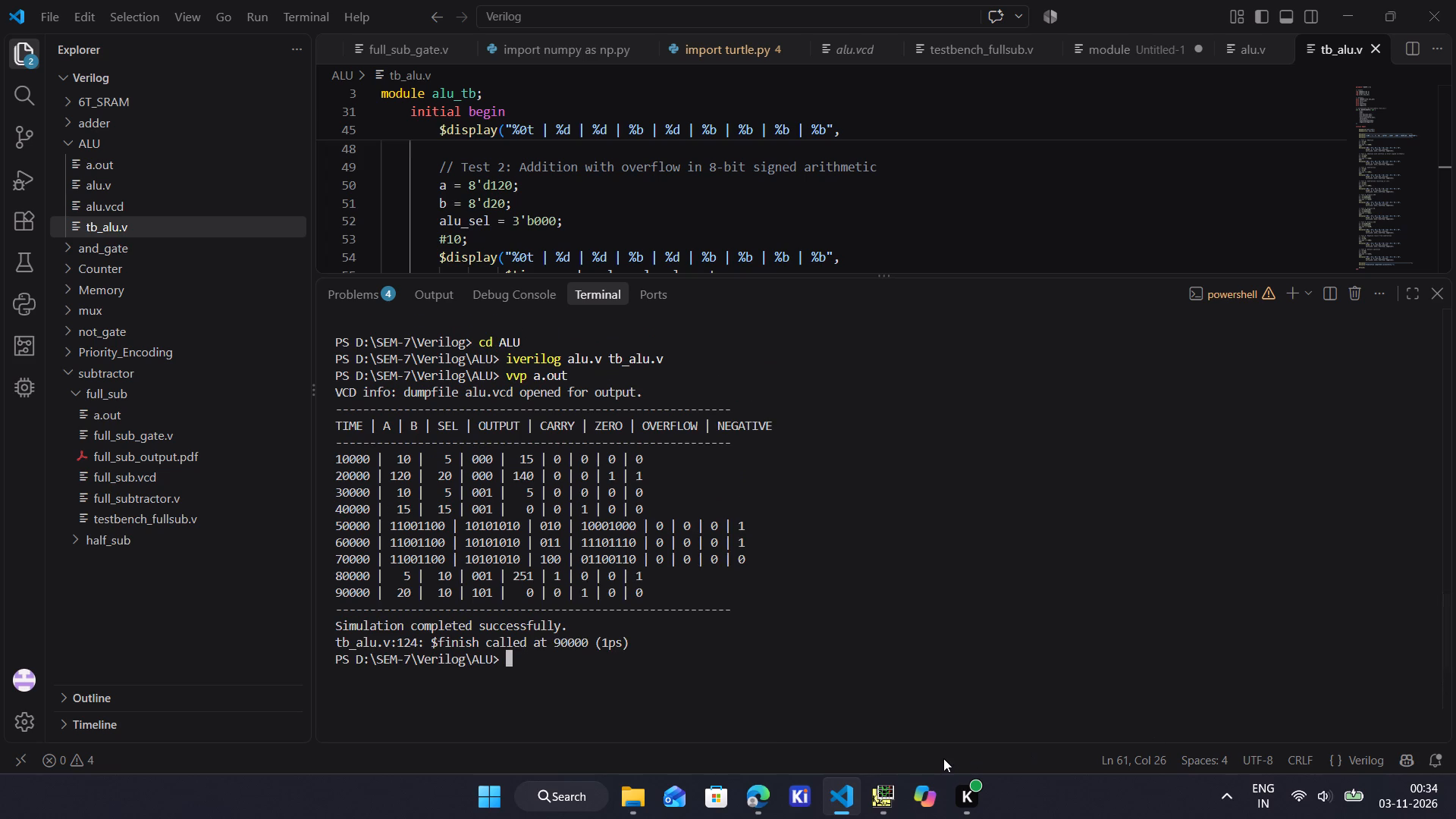
{"action": "key", "text": "shift+super+s"}
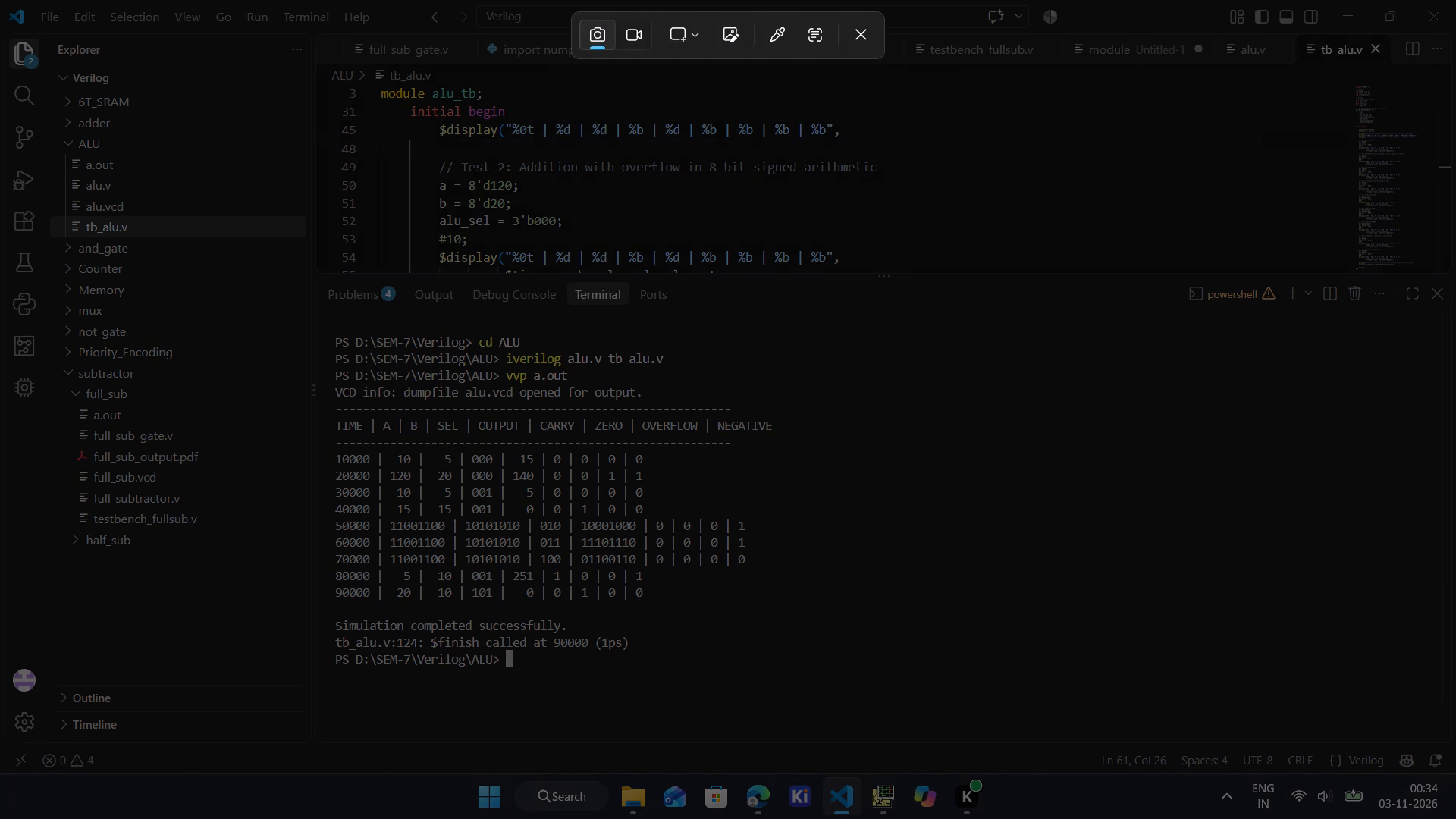
{"action": "left_click_drag", "start_coordinate": [338, 370], "coordinate": [754, 632]}
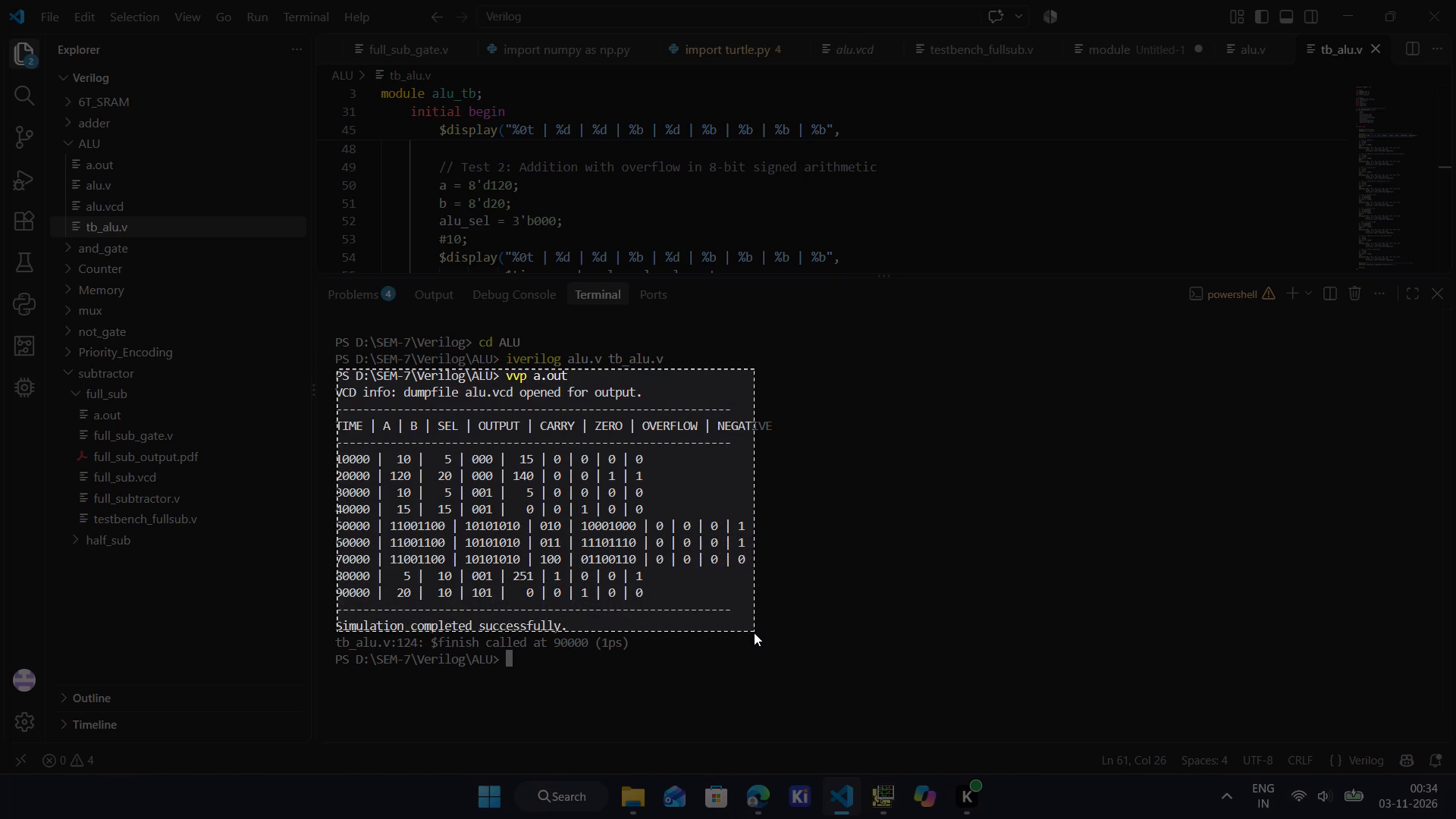
{"action": "left_click_drag", "start_coordinate": [754, 632], "coordinate": [877, 653]}
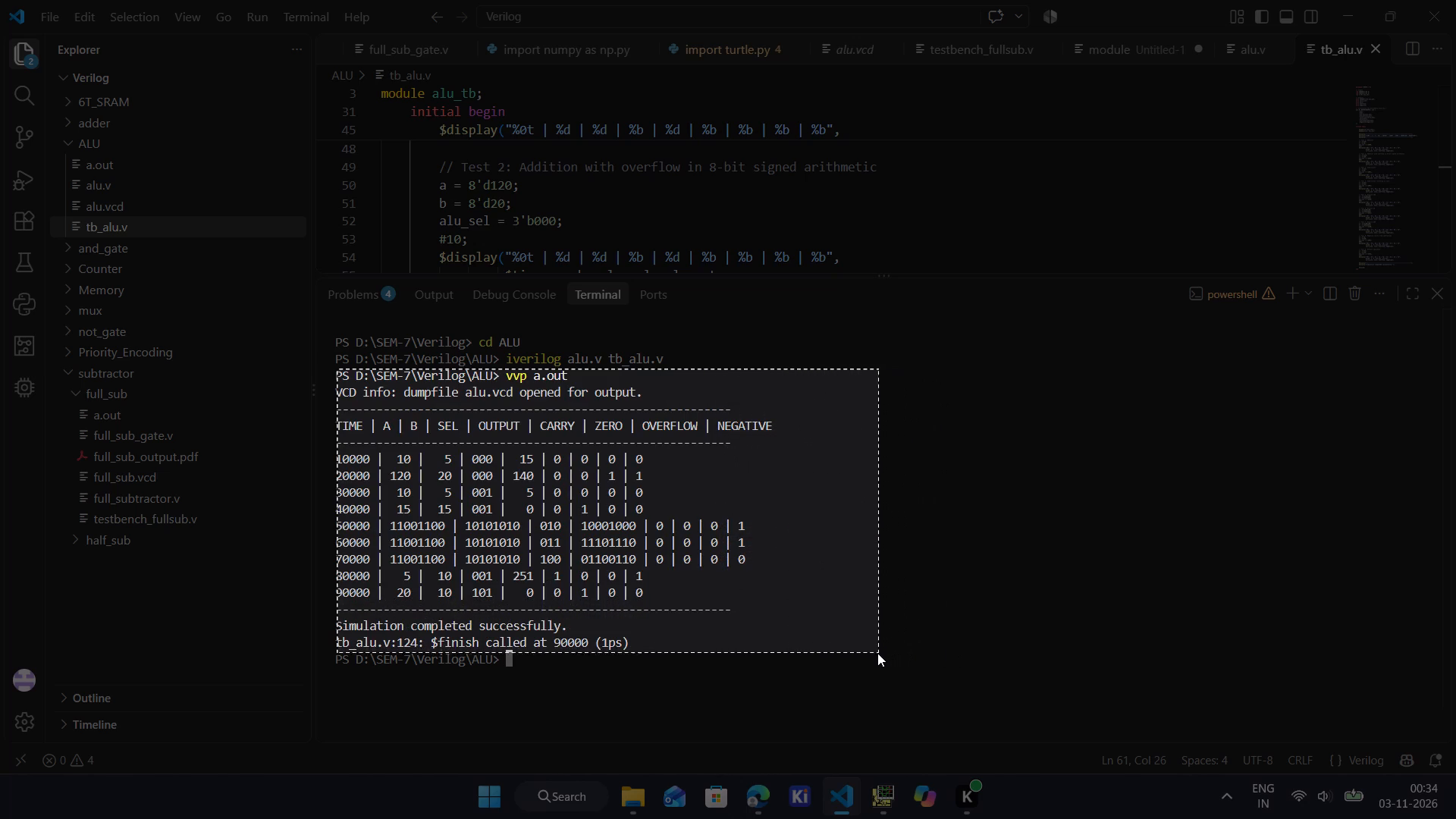
{"action": "left_click_drag", "start_coordinate": [877, 653], "coordinate": [871, 650]}
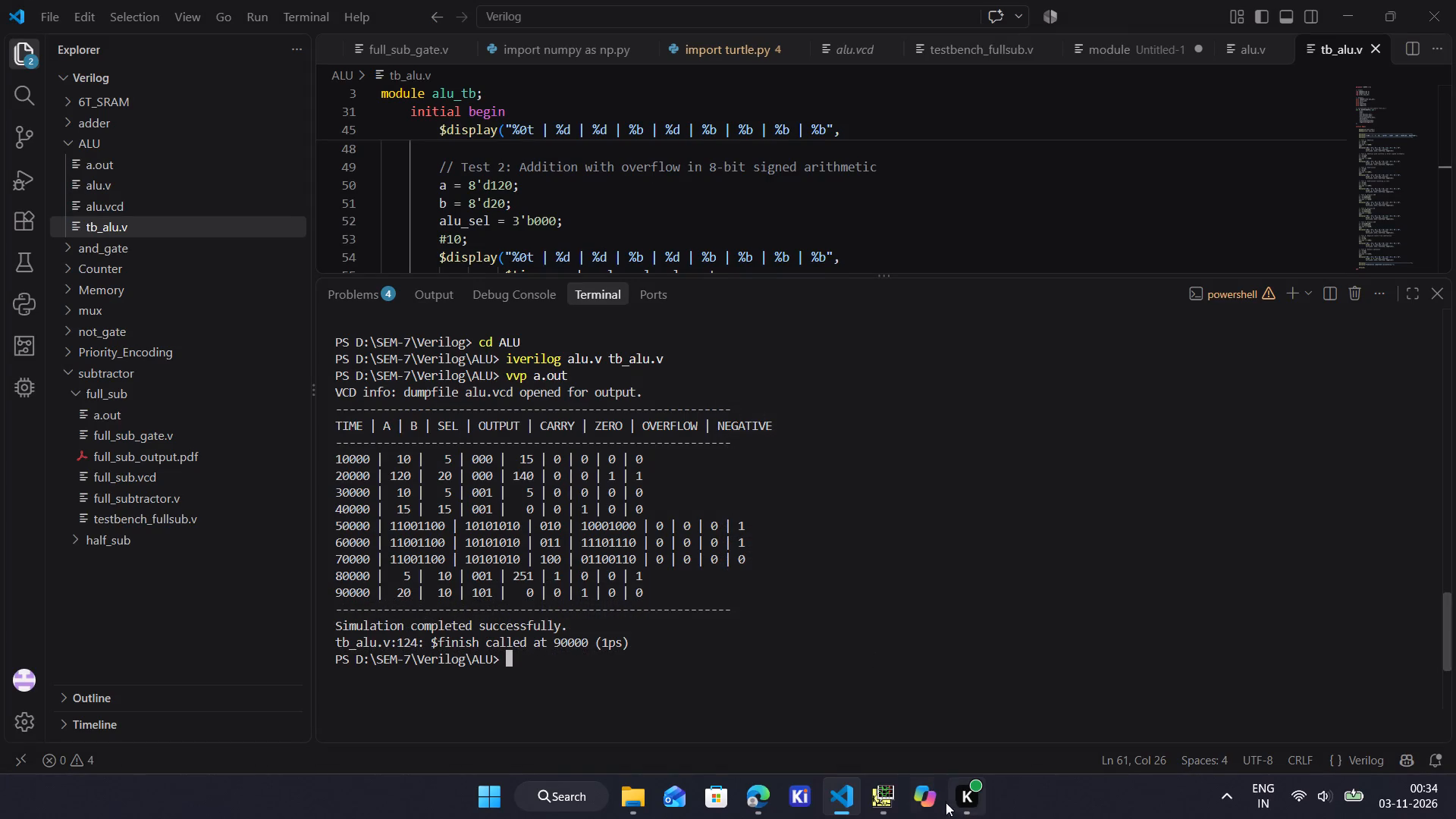
Return to the report in Microsoft Edge and paste the ALU simulation output snip under the OUTPUT heading.
{"action": "left_click", "coordinate": [770, 799]}
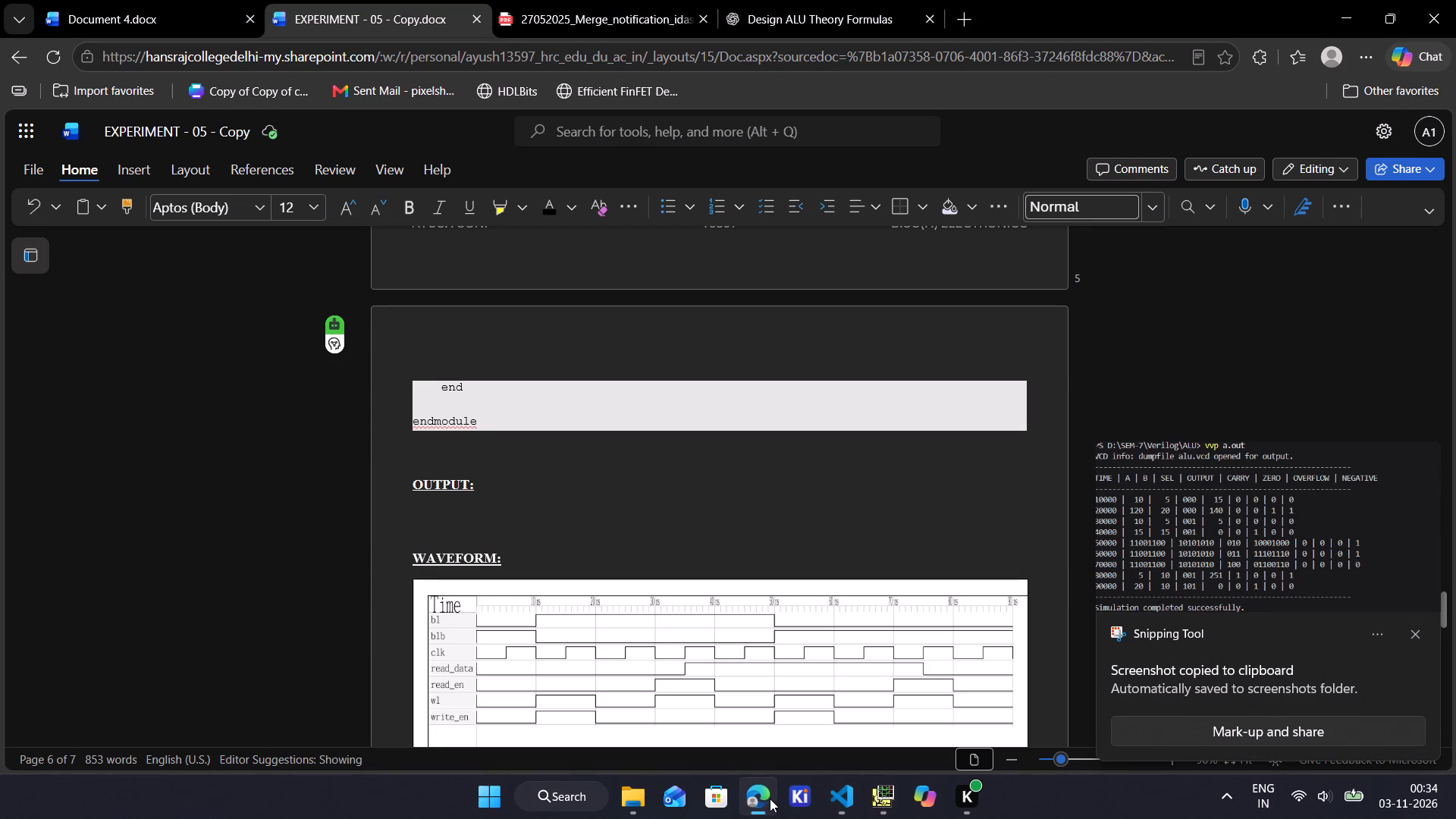
{"action": "key", "text": "ctrl+v"}
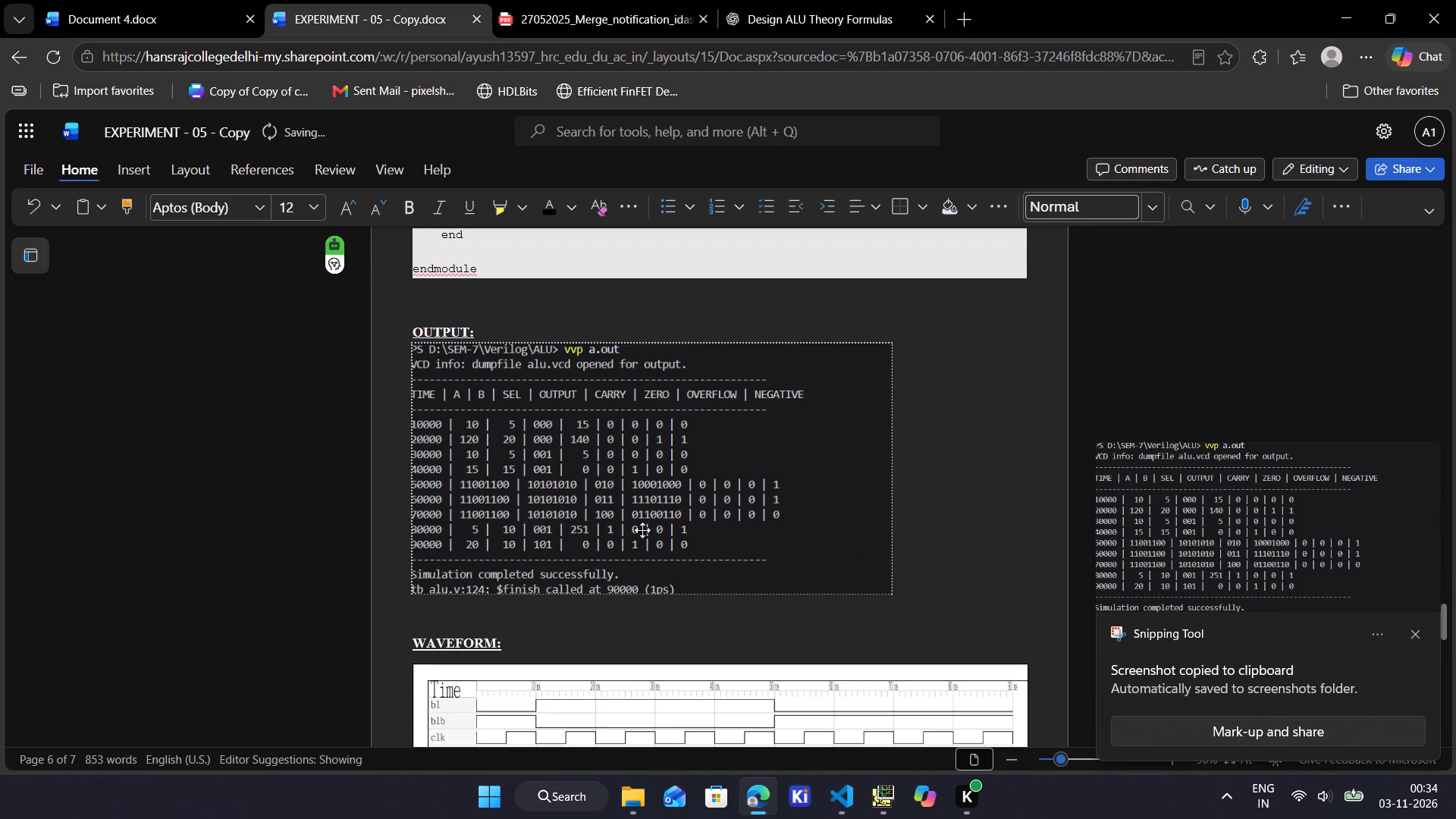
{"action": "left_click", "coordinate": [190, 576]}
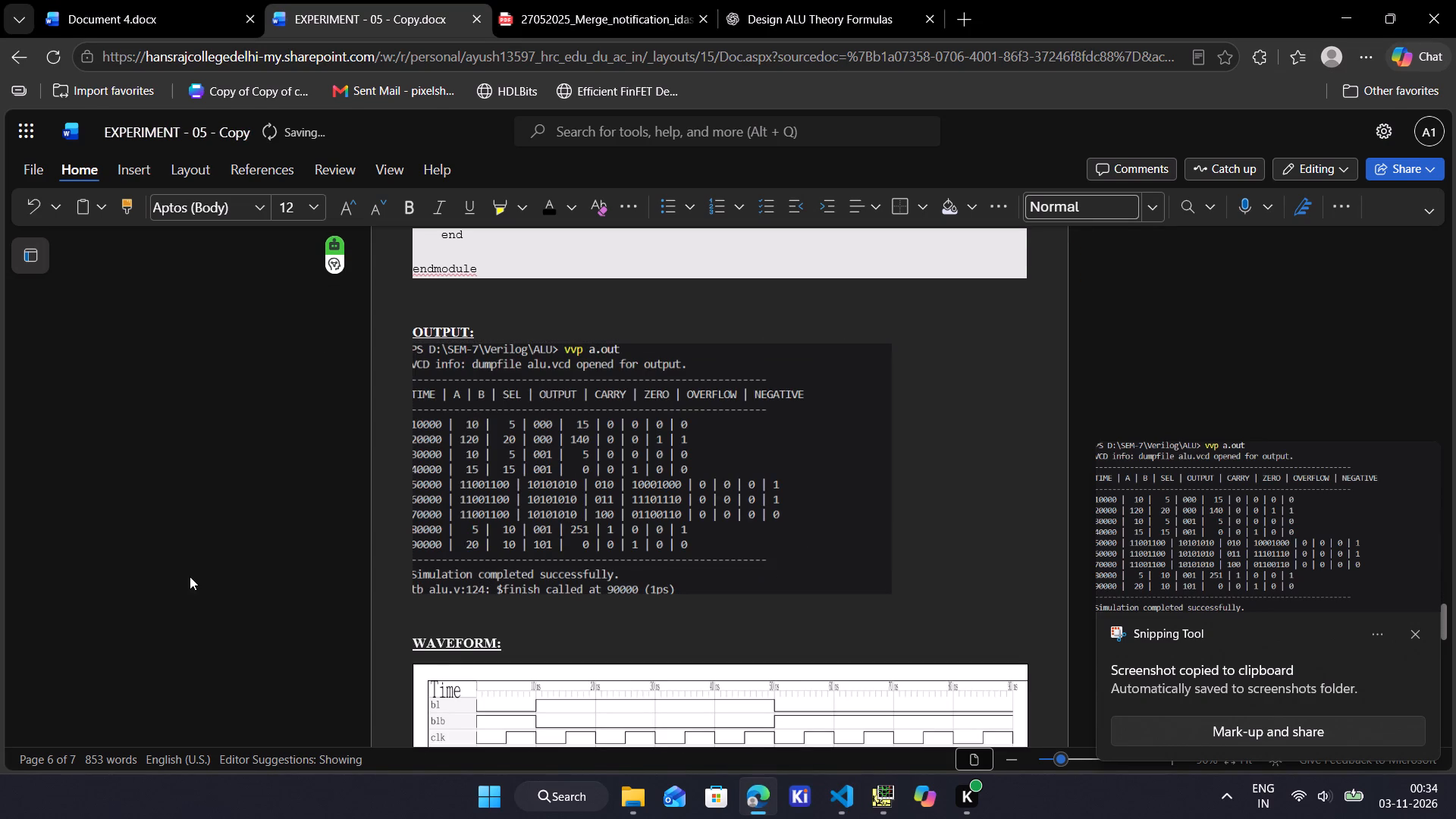
Delete the 6-T SRAM stick diagram picture from the report's last page.
{"action": "scroll", "coordinate": [639, 526], "scroll_direction": "down", "scroll_amount": 2}
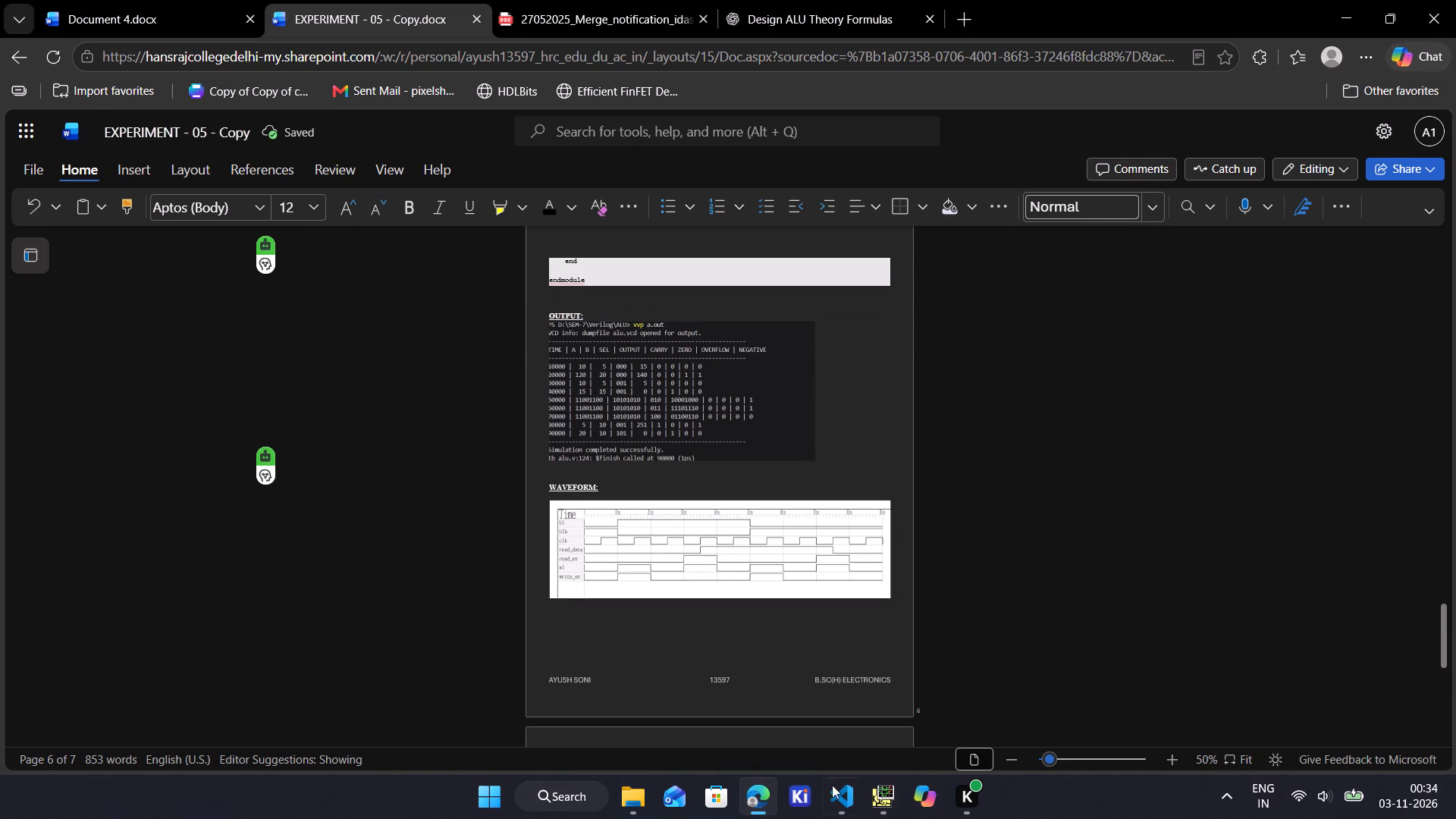
{"action": "scroll", "coordinate": [822, 654], "scroll_direction": "down", "scroll_amount": 2}
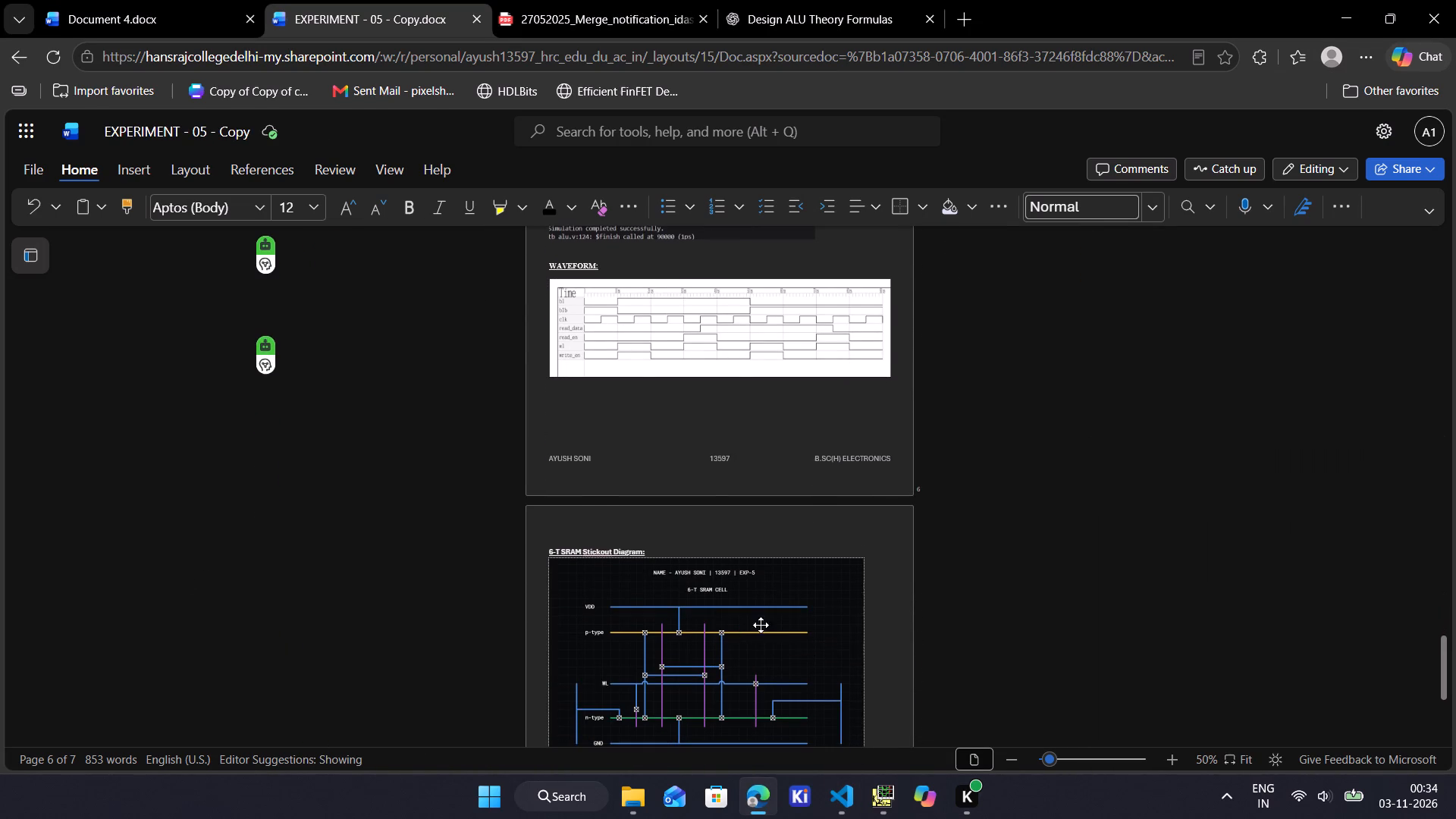
{"action": "scroll", "coordinate": [886, 630], "scroll_direction": "down", "scroll_amount": 2}
{"action": "left_click", "coordinate": [734, 409]}
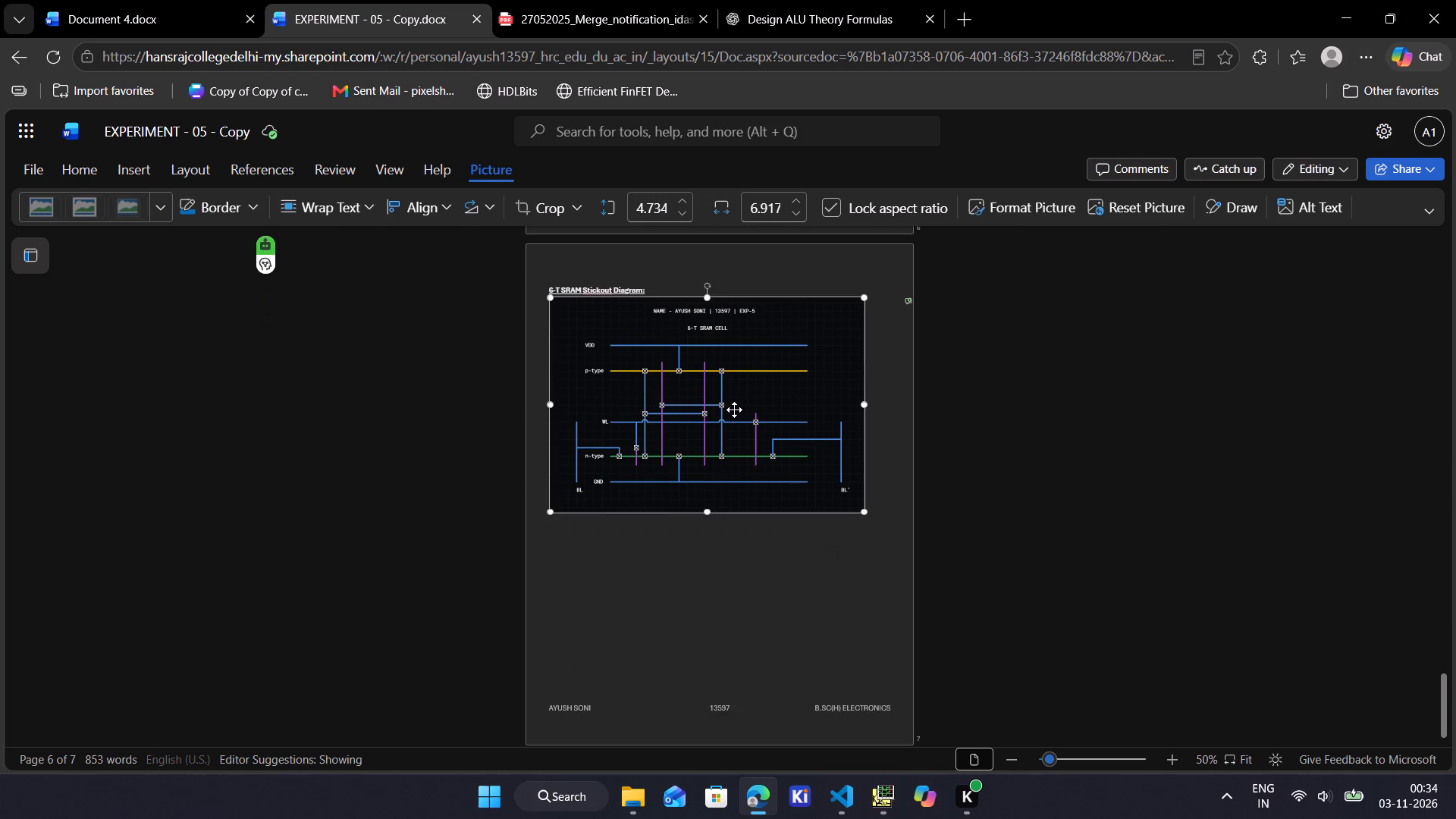
{"action": "key", "text": "Delete"}
Remove the leftover blank lines and the "6-T SRAM Stickout Diagram:" heading at the end of the report.
{"action": "scroll", "coordinate": [689, 585], "scroll_direction": "down", "scroll_amount": 1}
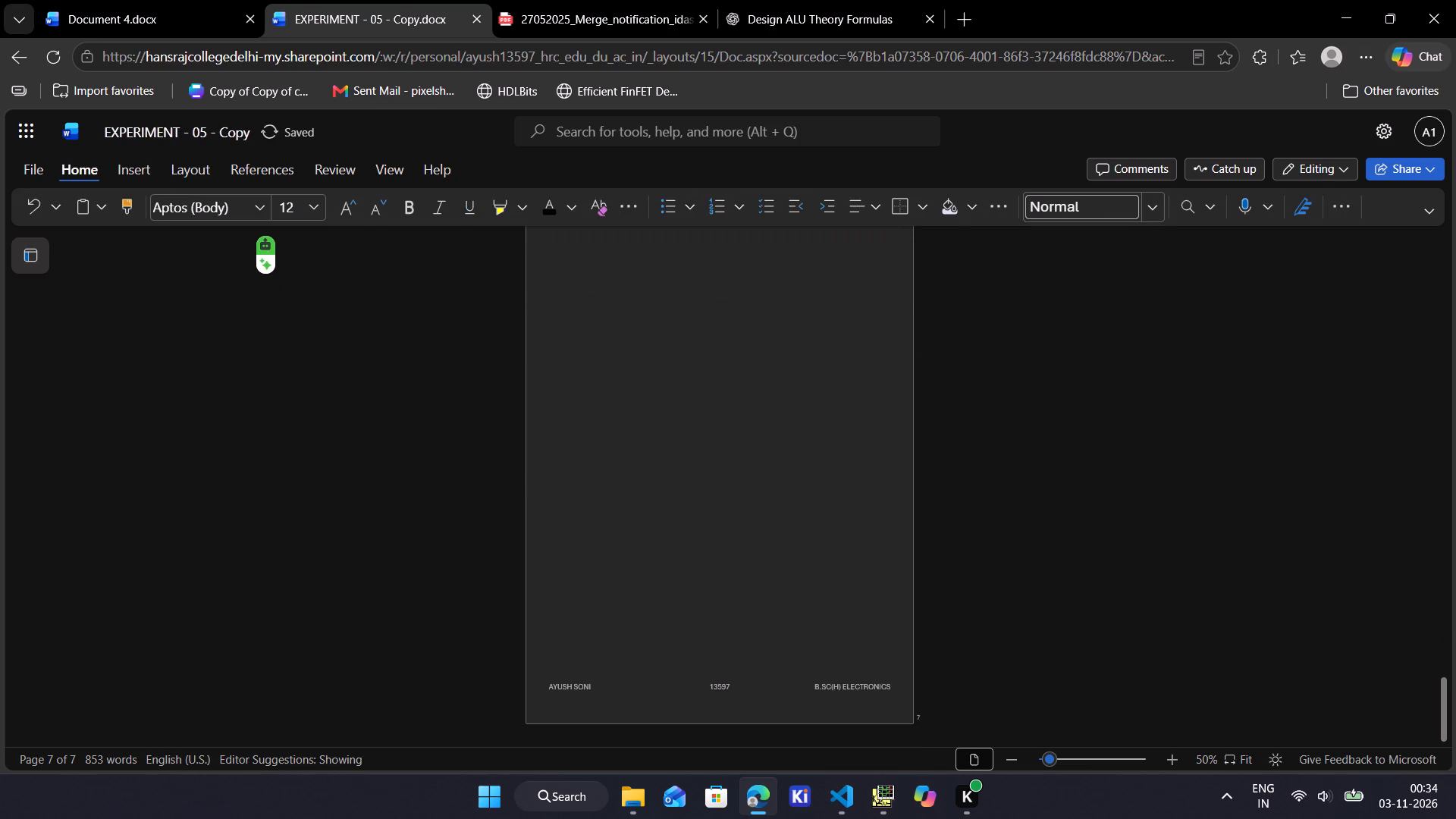
{"action": "scroll", "coordinate": [689, 585], "scroll_direction": "down", "scroll_amount": 1}
{"action": "left_click", "coordinate": [619, 604]}
{"action": "key", "text": "Delete"}
{"action": "key", "text": "BackSpace"}
{"action": "key", "text": "BackSpace"}
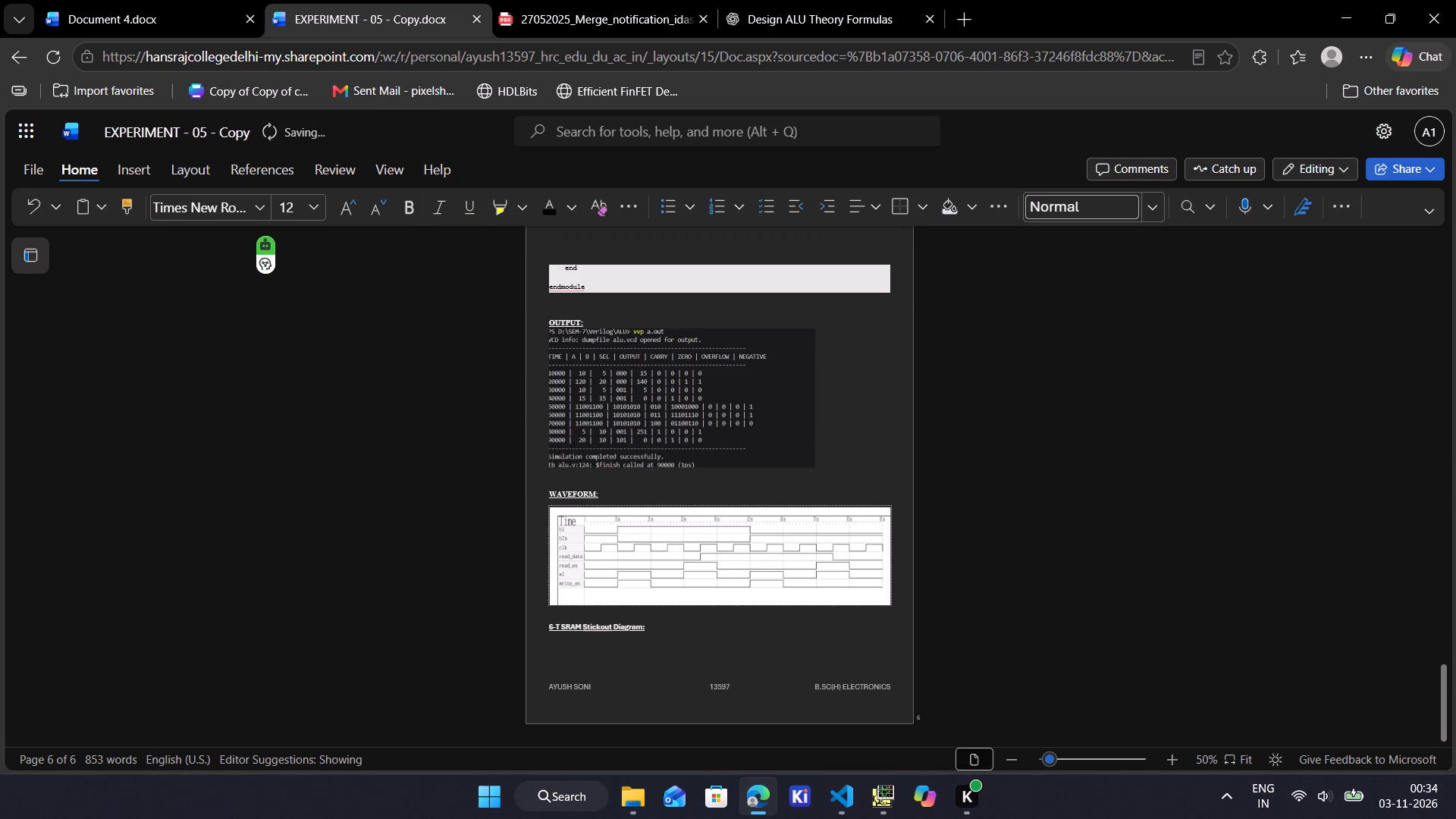
{"action": "key", "text": "BackSpace"}
{"action": "key", "text": "BackSpace"}
{"action": "key", "text": "BackSpace"}
{"action": "key", "text": "BackSpace"}
{"action": "key", "text": "BackSpace"}
{"action": "key", "text": "BackSpace"}
{"action": "key", "text": "BackSpace"}
{"action": "key", "text": "BackSpace"}
{"action": "key", "text": "BackSpace"}
{"action": "key", "text": "BackSpace"}
{"action": "key", "text": "BackSpace"}
{"action": "key", "text": "BackSpace"}
{"action": "key", "text": "BackSpace"}
{"action": "key", "text": "BackSpace"}
{"action": "key", "text": "BackSpace"}
{"action": "key", "text": "BackSpace"}
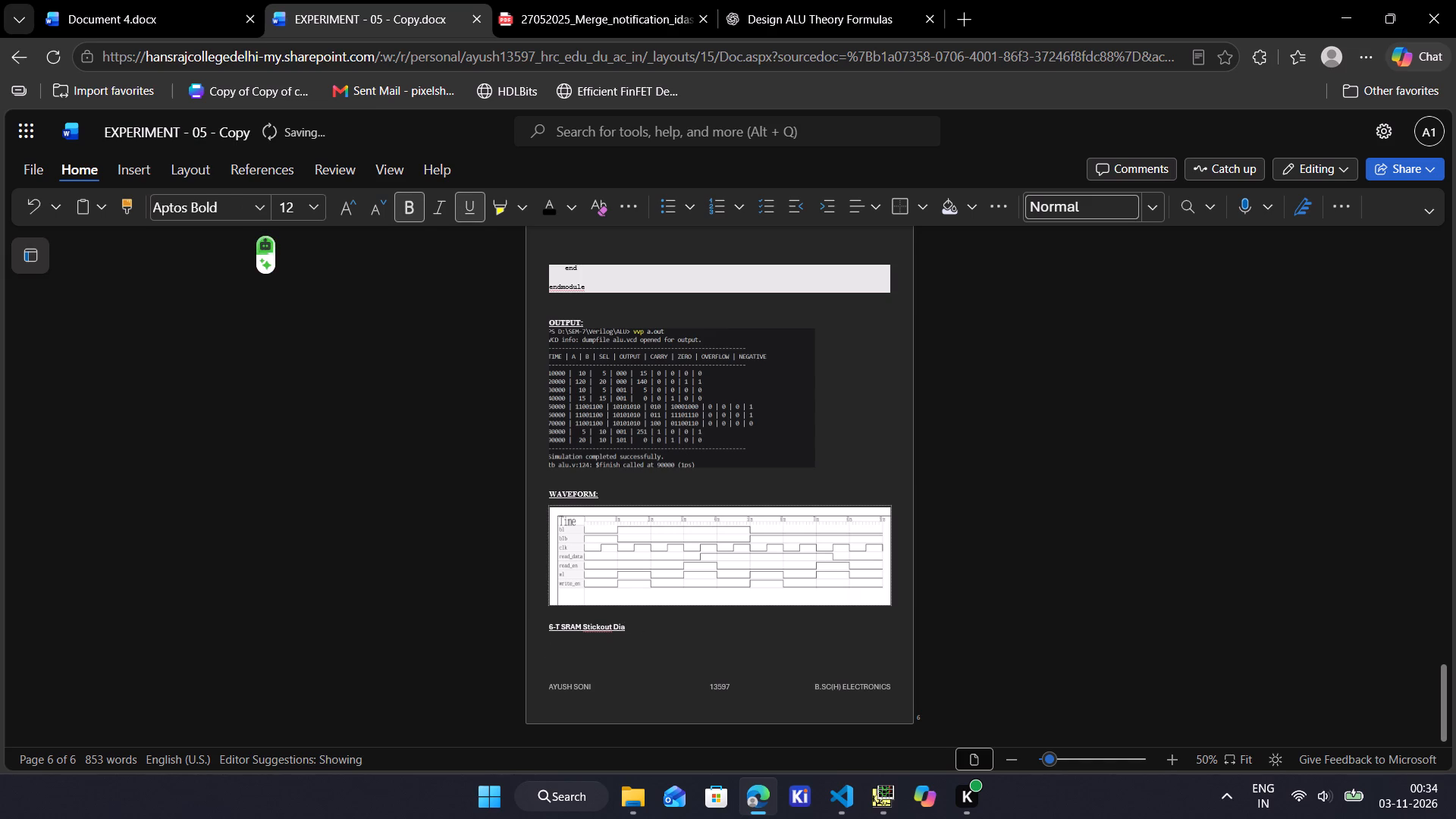
{"action": "key", "text": "BackSpace"}
{"action": "key", "text": "BackSpace"}
{"action": "key", "text": "BackSpace"}
{"action": "key", "text": "BackSpace"}
{"action": "key", "text": "BackSpace"}
{"action": "key", "text": "BackSpace"}
{"action": "key", "text": "BackSpace"}
{"action": "key", "text": "BackSpace"}
{"action": "key", "text": "BackSpace"}
{"action": "key", "text": "BackSpace"}
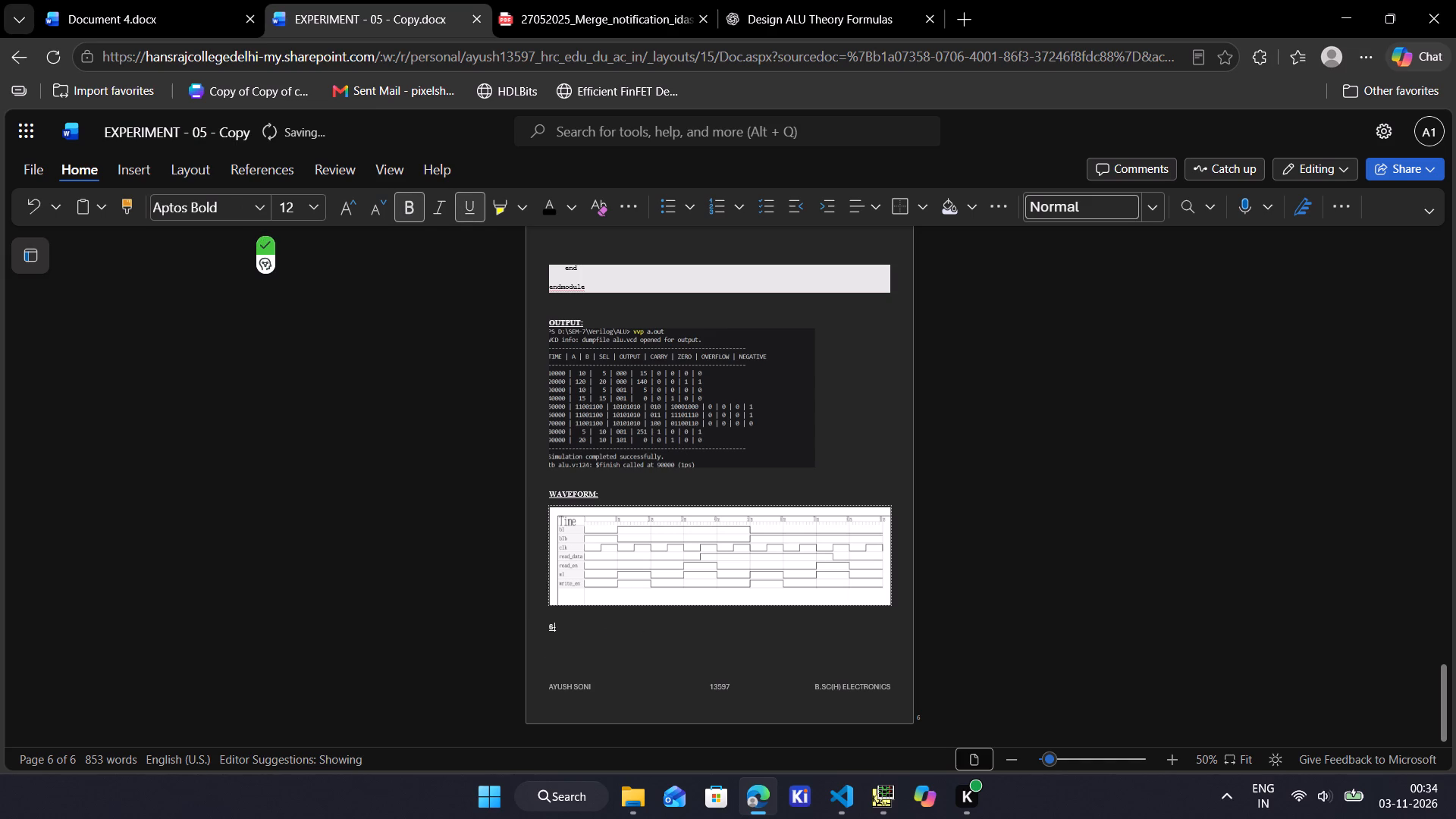
{"action": "key", "text": "BackSpace"}
Delete the old SRAM waveform image under the WAVEFORM heading.
{"action": "key", "text": "BackSpace"}
{"action": "key", "text": "BackSpace"}
{"action": "key", "text": "BackSpace"}
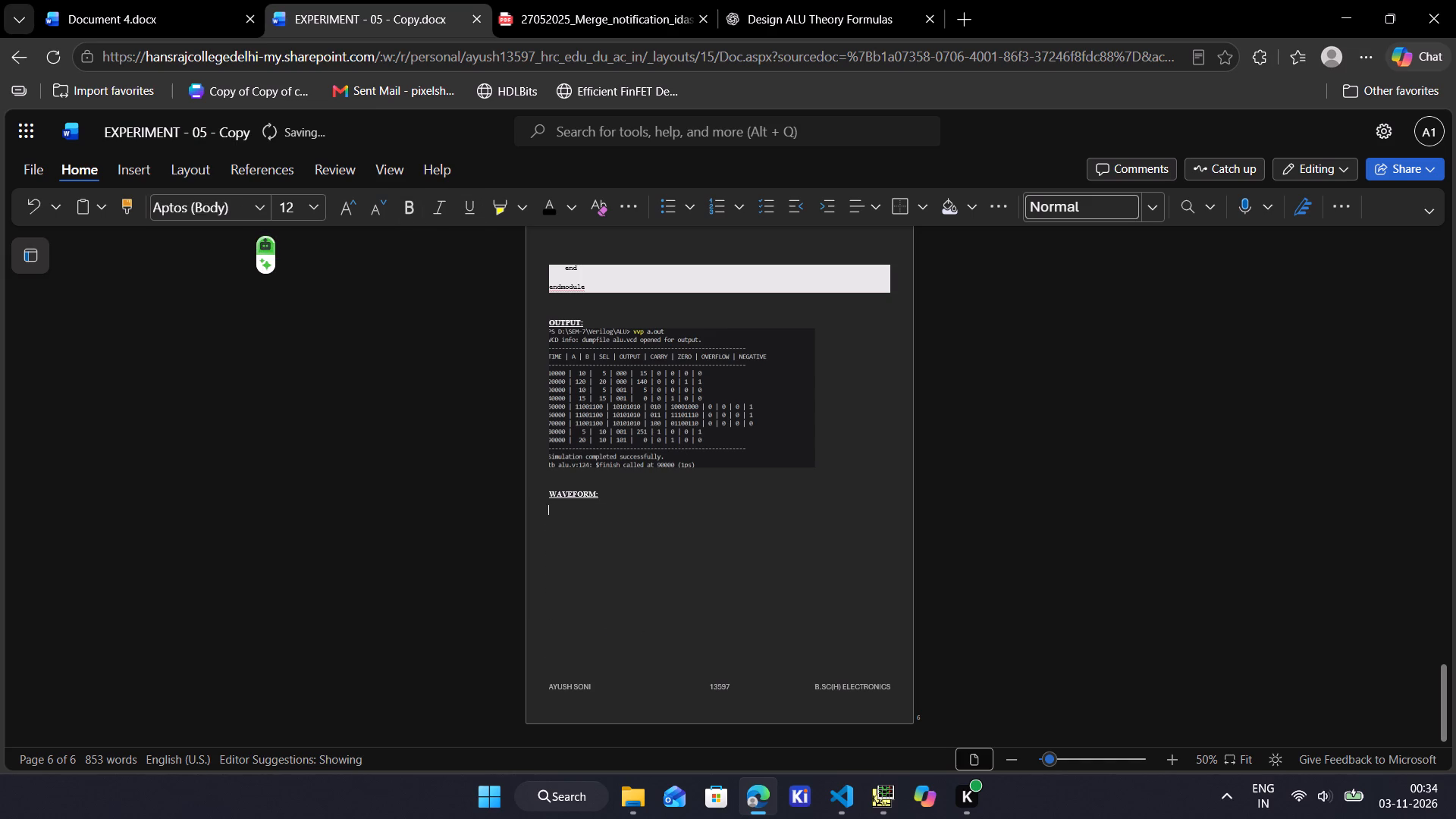
Switch to Visual Studio Code and open alu.vcd in GTKWave from the terminal.
{"action": "left_click", "coordinate": [846, 803]}
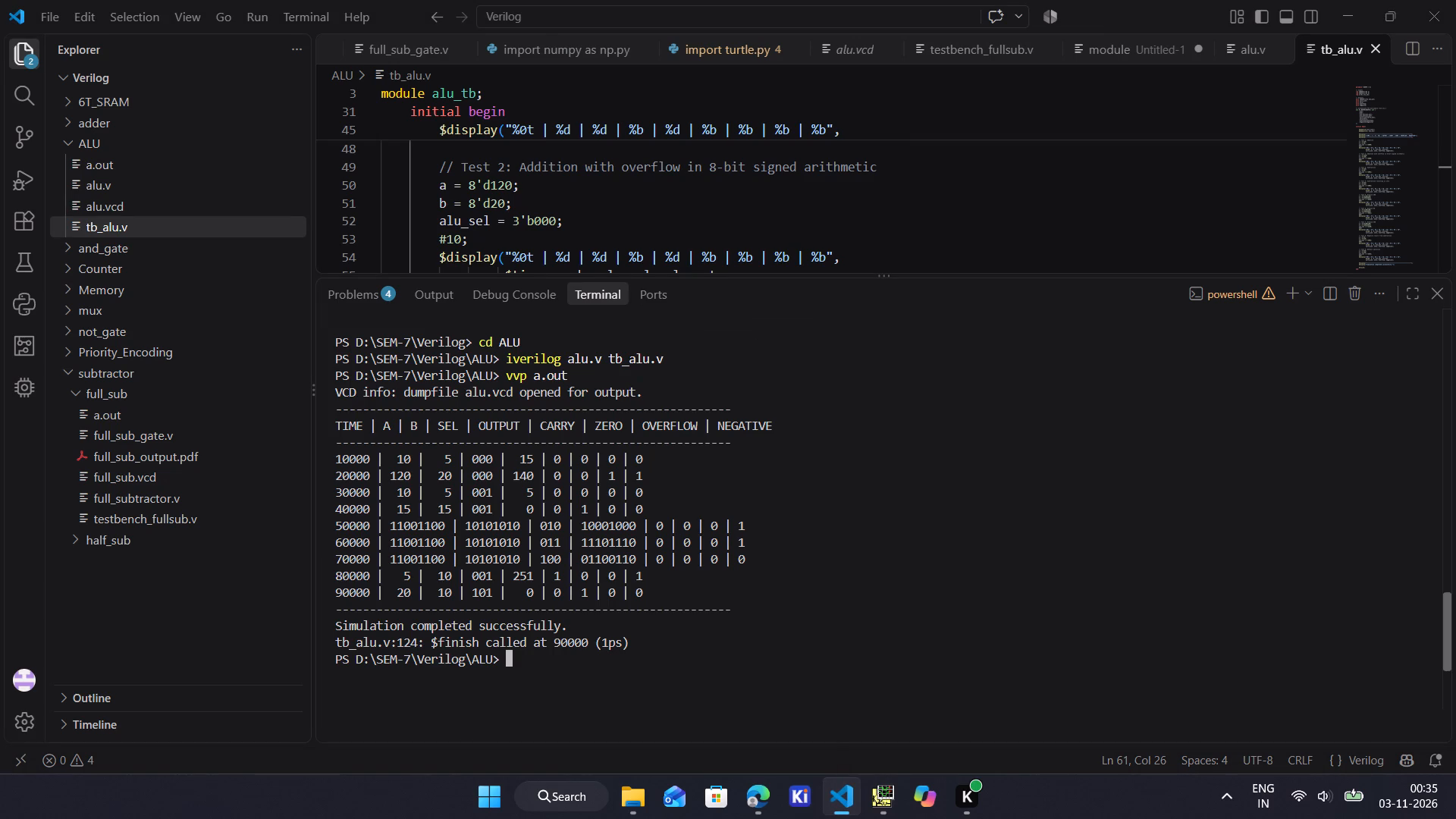
{"action": "type", "text": "gt"}
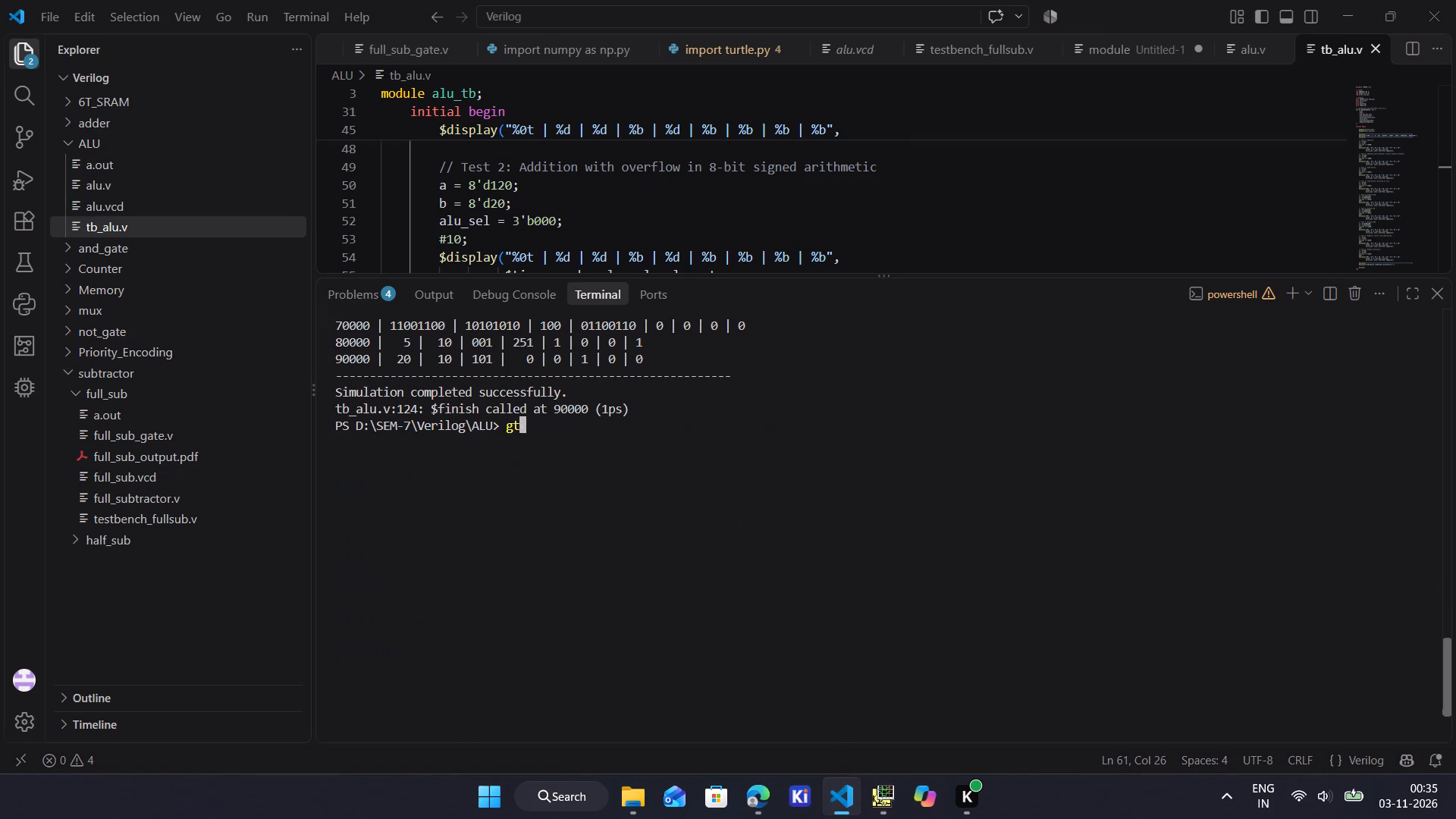
{"action": "type", "text": "kwave"}
{"action": "key", "text": "space"}
{"action": "type", "text": "alu.vcd"}
{"action": "key", "text": "Return"}
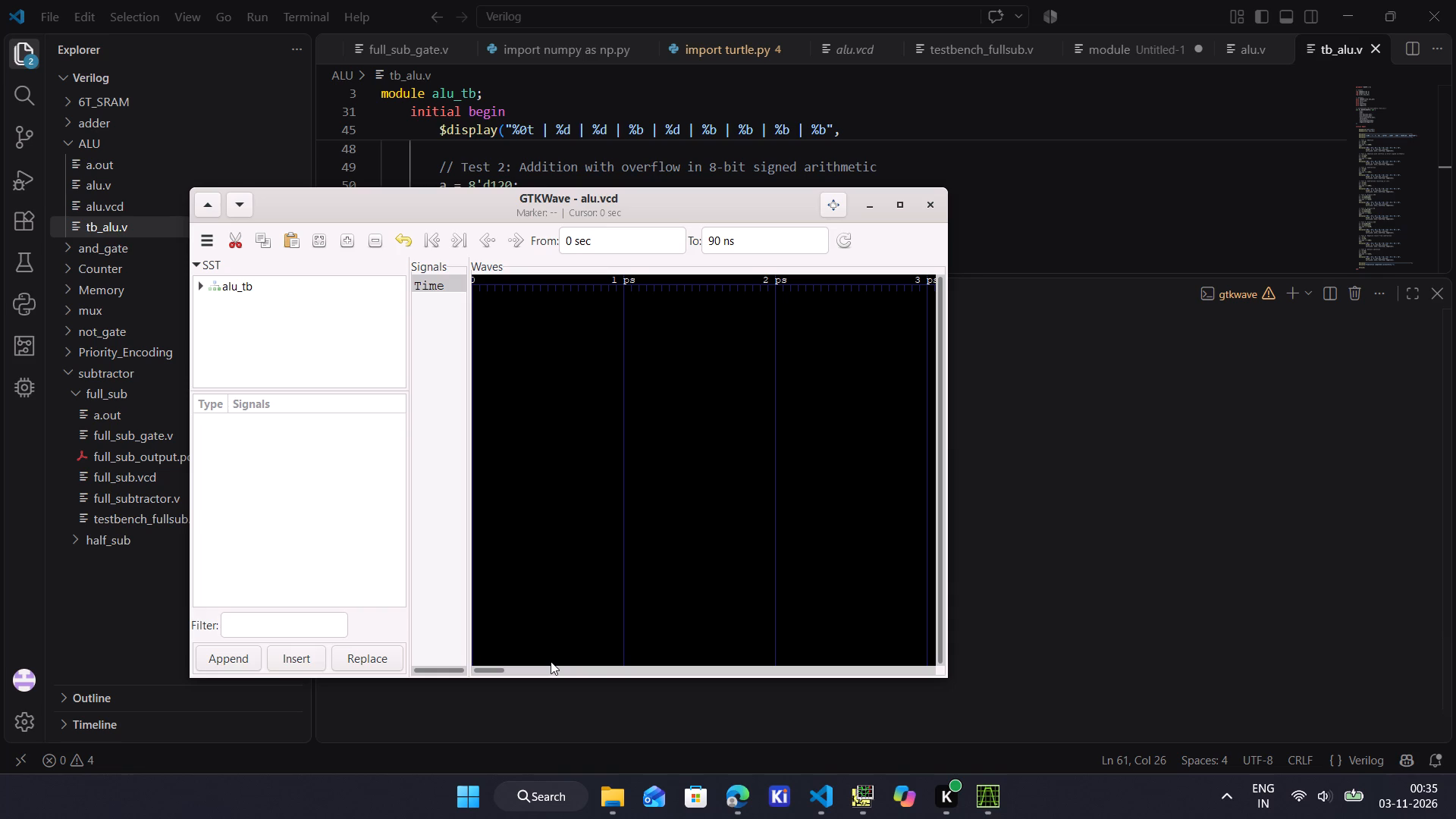
Append all signals of the alu_tb module to the GTKWave wave view.
{"action": "left_click", "coordinate": [246, 289]}
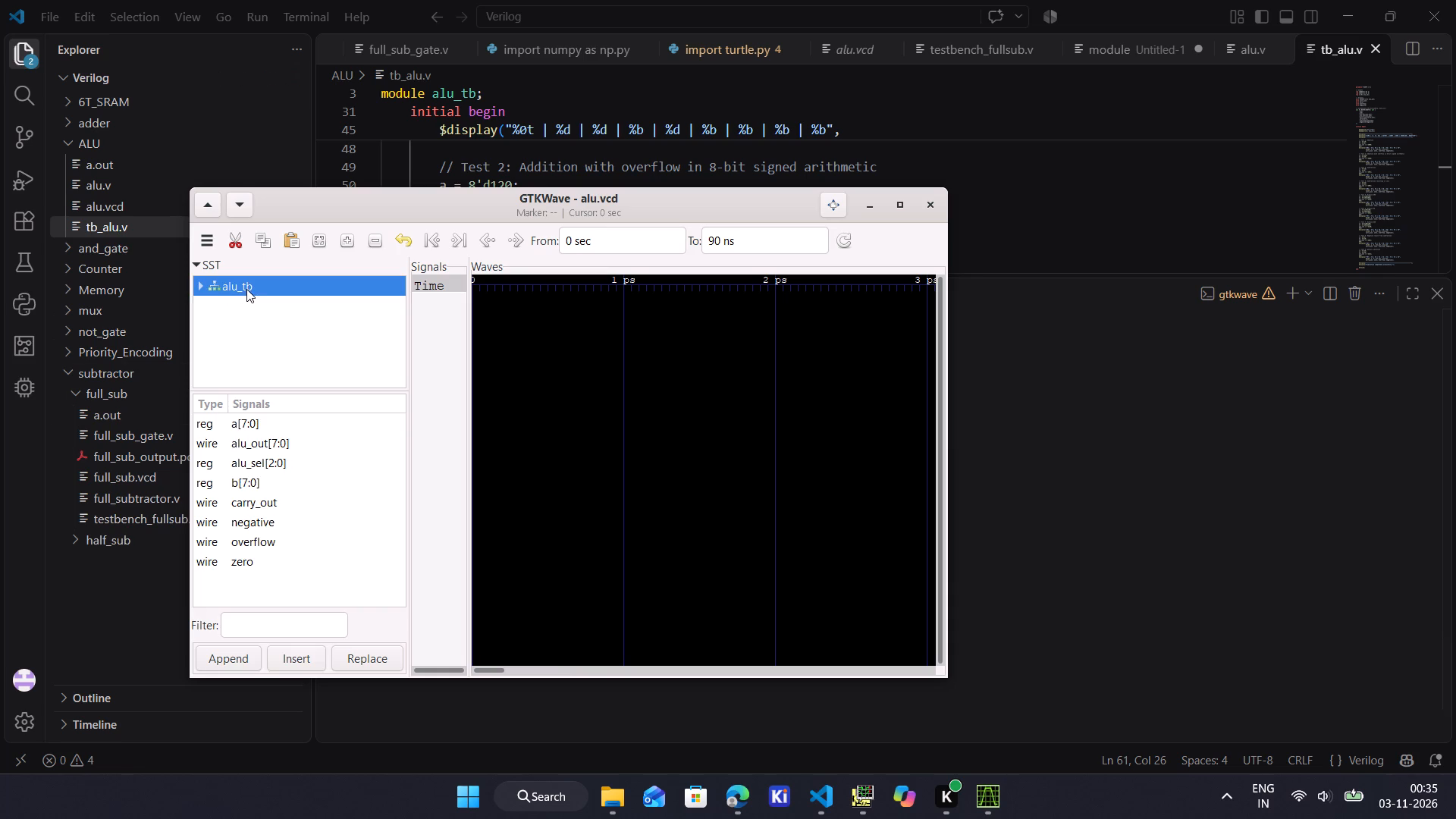
{"action": "left_click", "coordinate": [256, 512]}
{"action": "key", "text": "ctrl+a"}
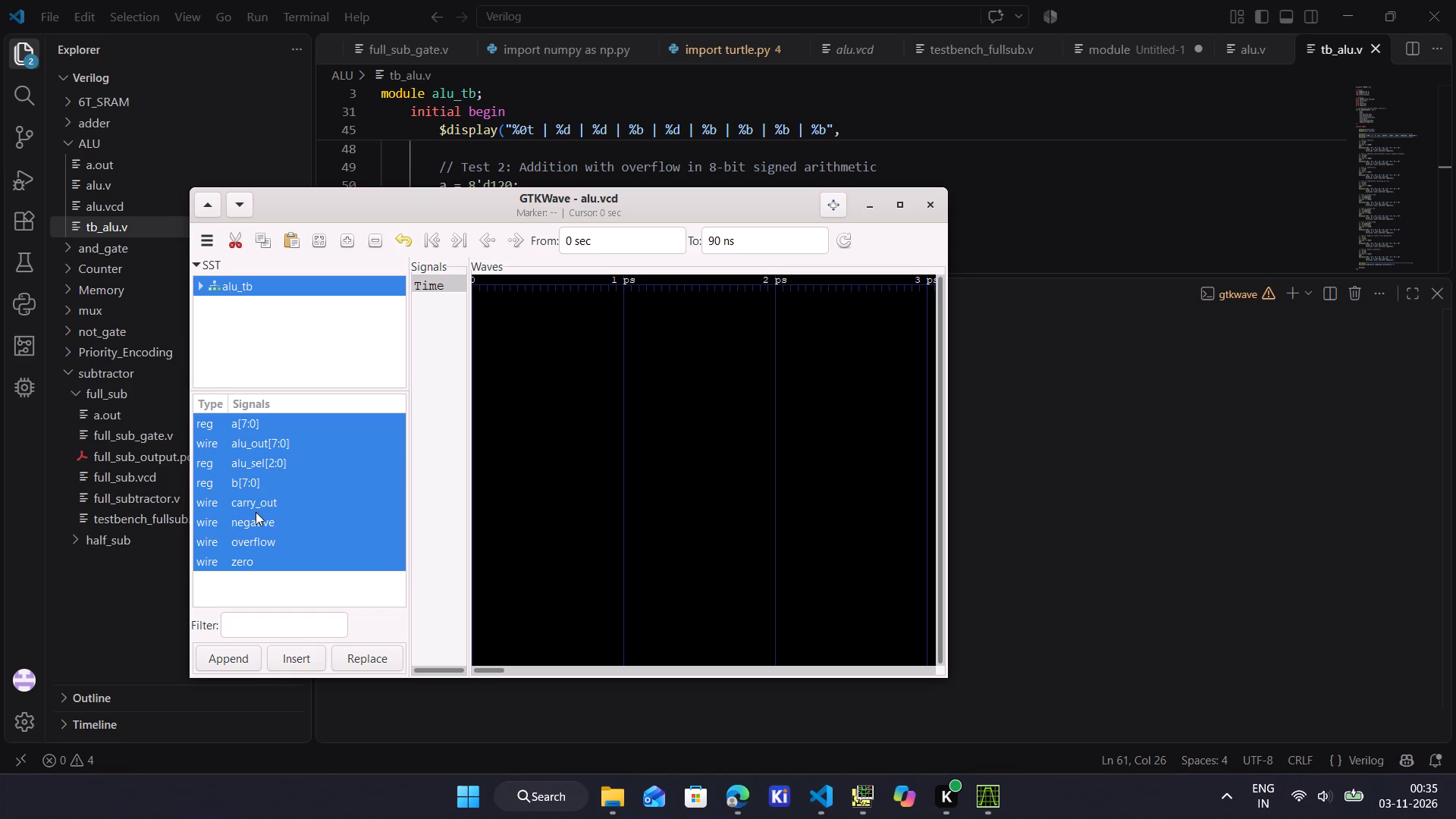
{"action": "left_click", "coordinate": [246, 663]}
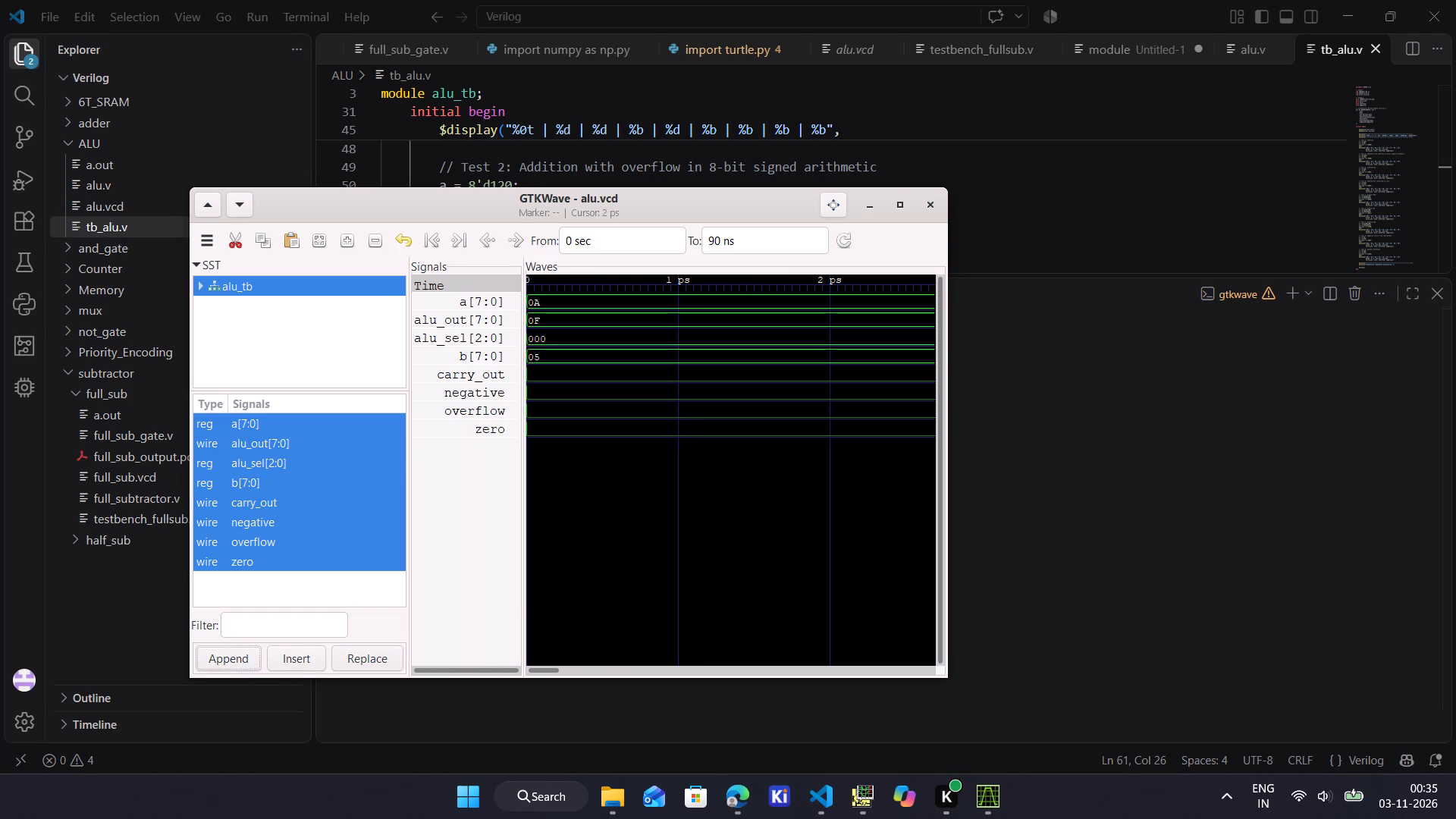
Maximize GTKWave and fit the full 0 to 90 ns ALU waveform across most of the wave area.
{"action": "left_click", "coordinate": [899, 205]}
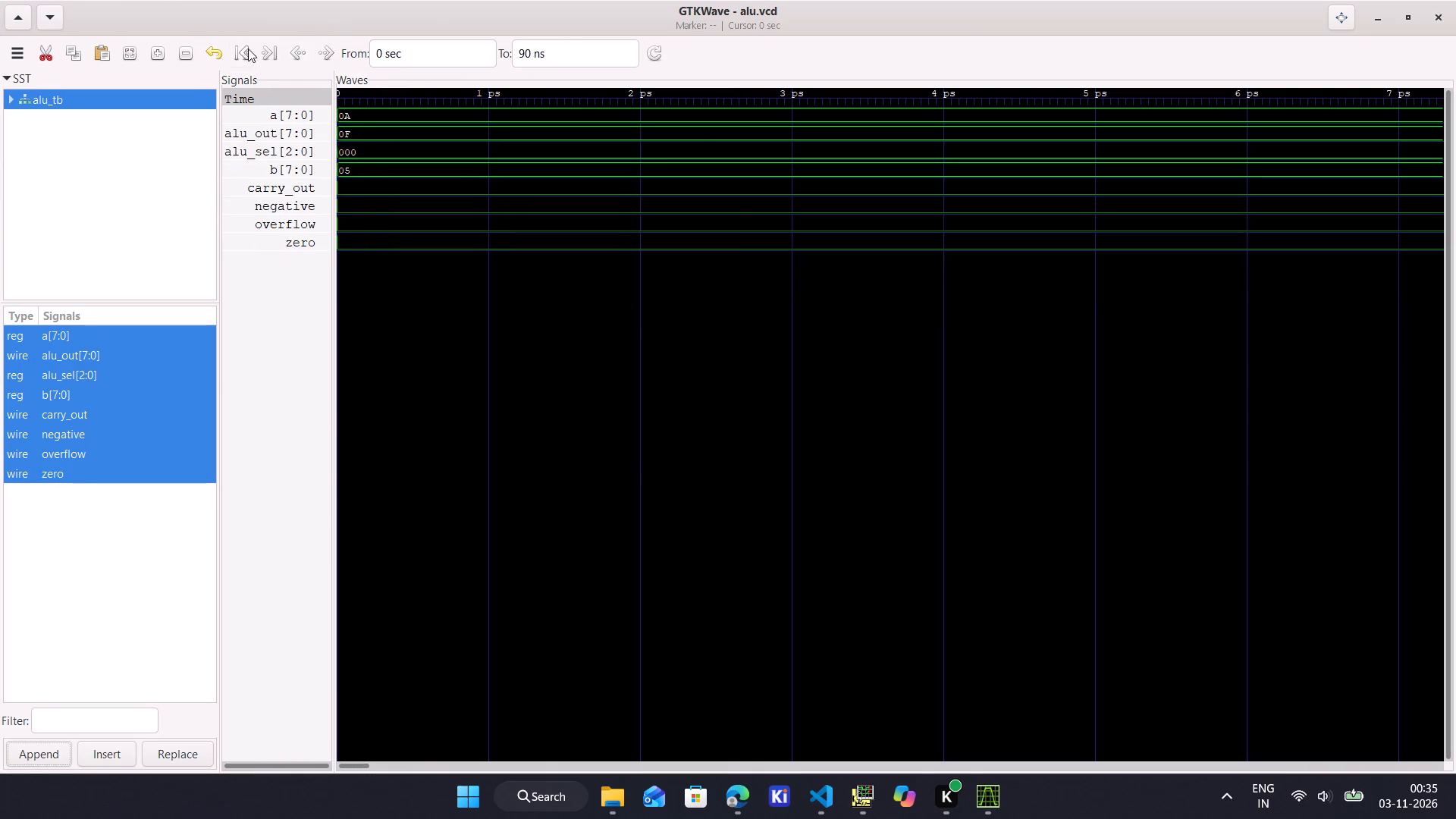
{"action": "triple_click", "coordinate": [176, 43]}
{"action": "triple_click", "coordinate": [176, 43]}
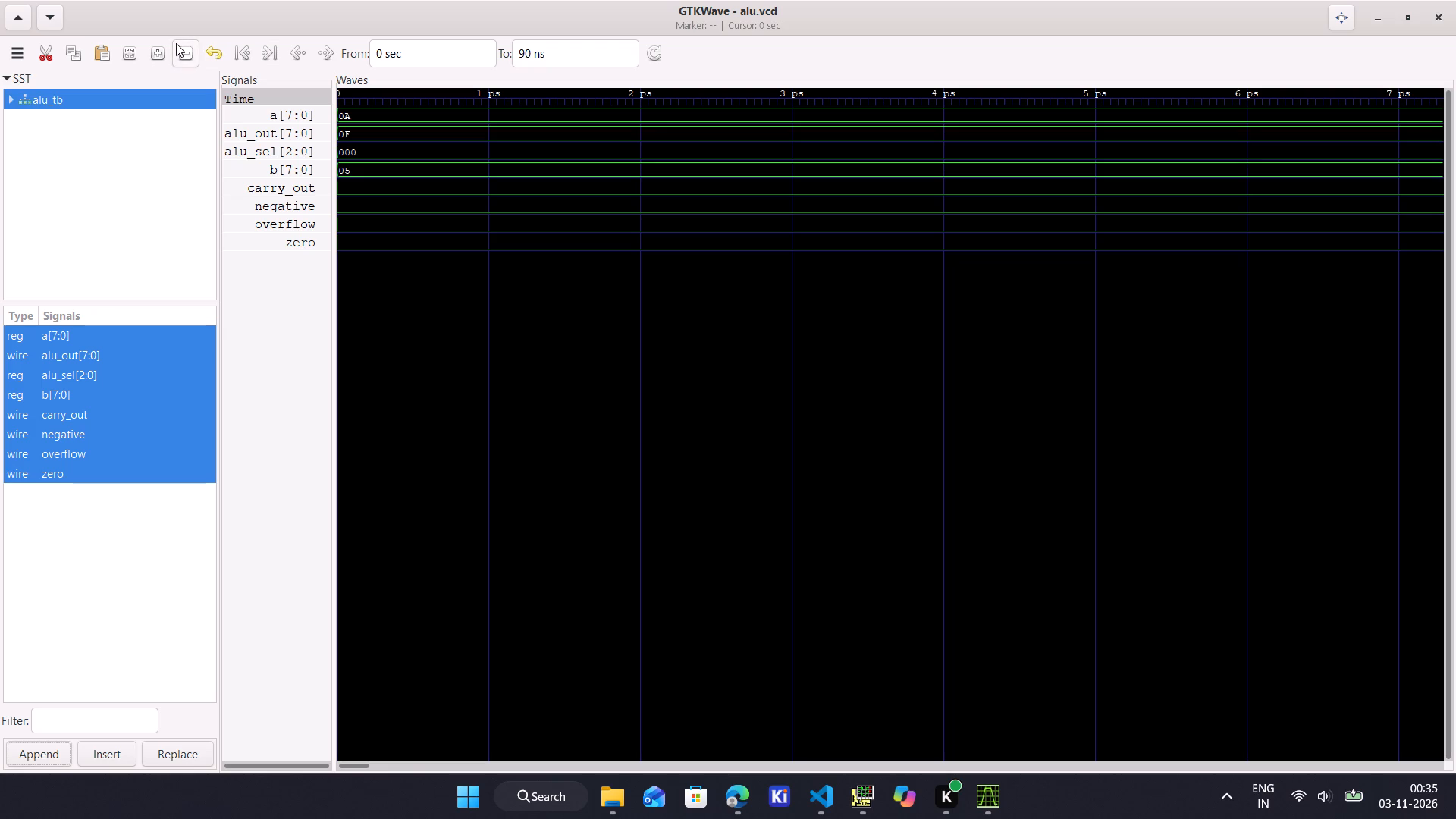
{"action": "triple_click", "coordinate": [189, 49]}
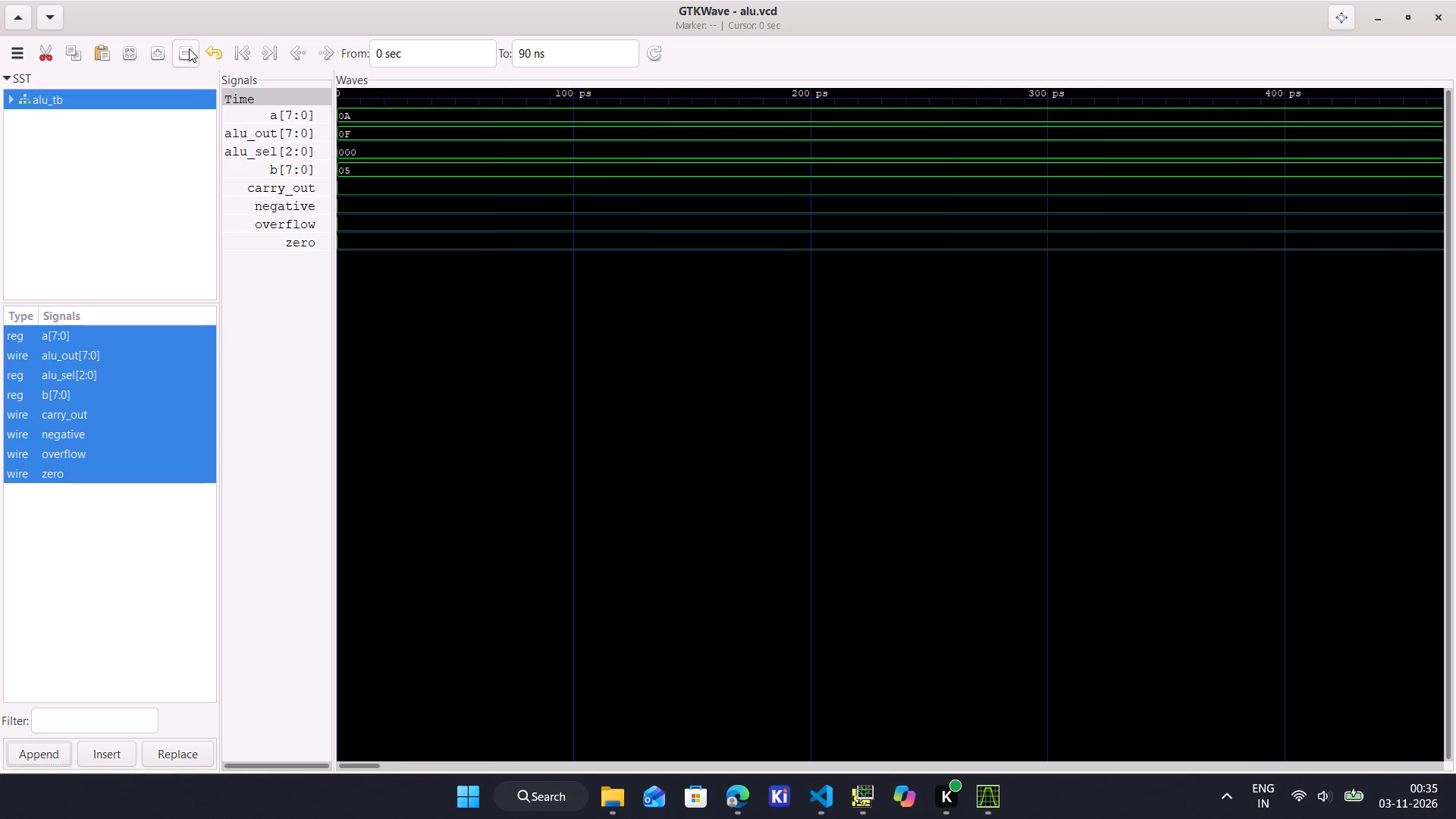
{"action": "triple_click", "coordinate": [189, 49]}
{"action": "left_click", "coordinate": [189, 49]}
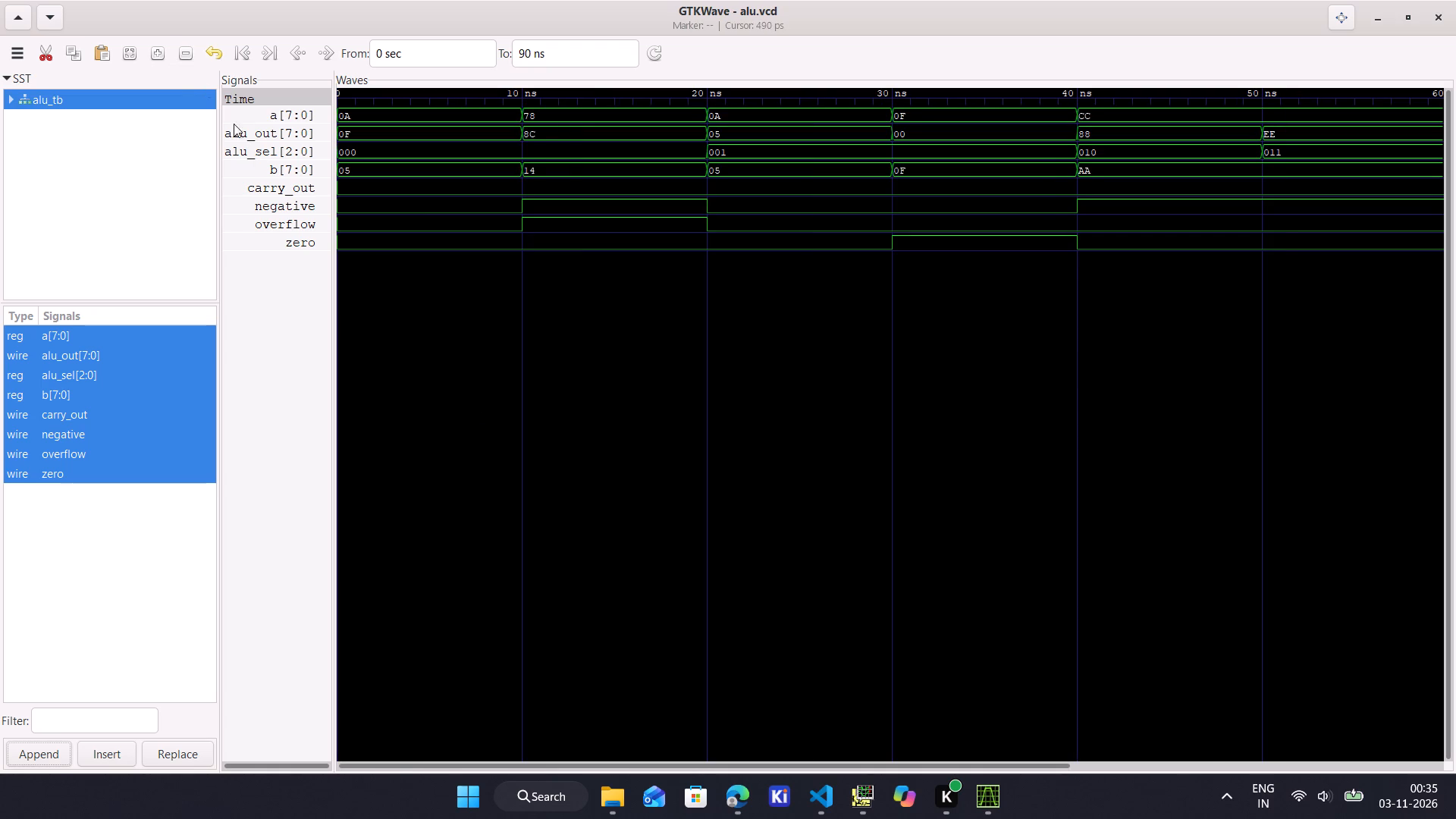
{"action": "double_click", "coordinate": [195, 59]}
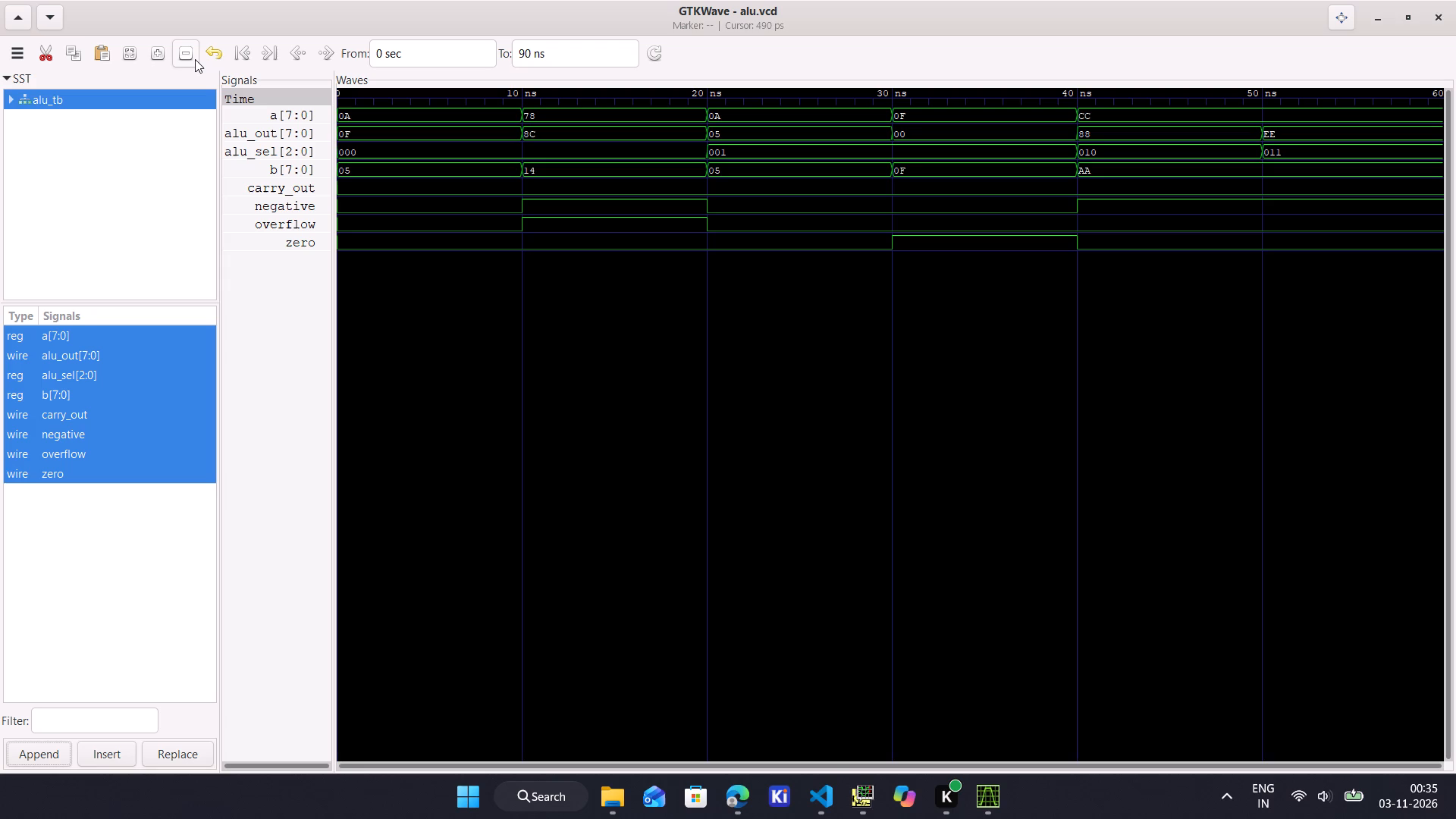
{"action": "left_click", "coordinate": [195, 59]}
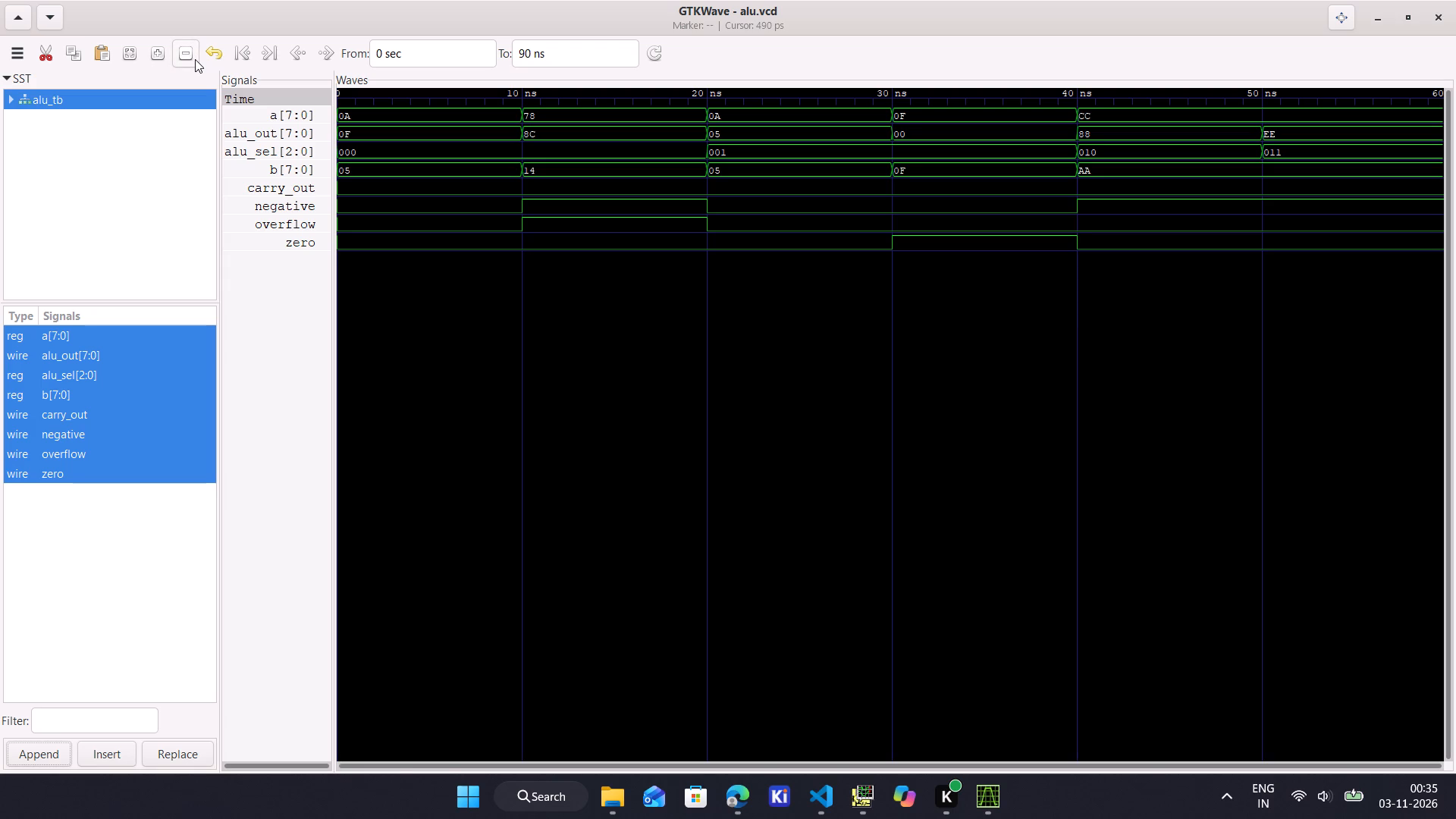
{"action": "double_click", "coordinate": [195, 59]}
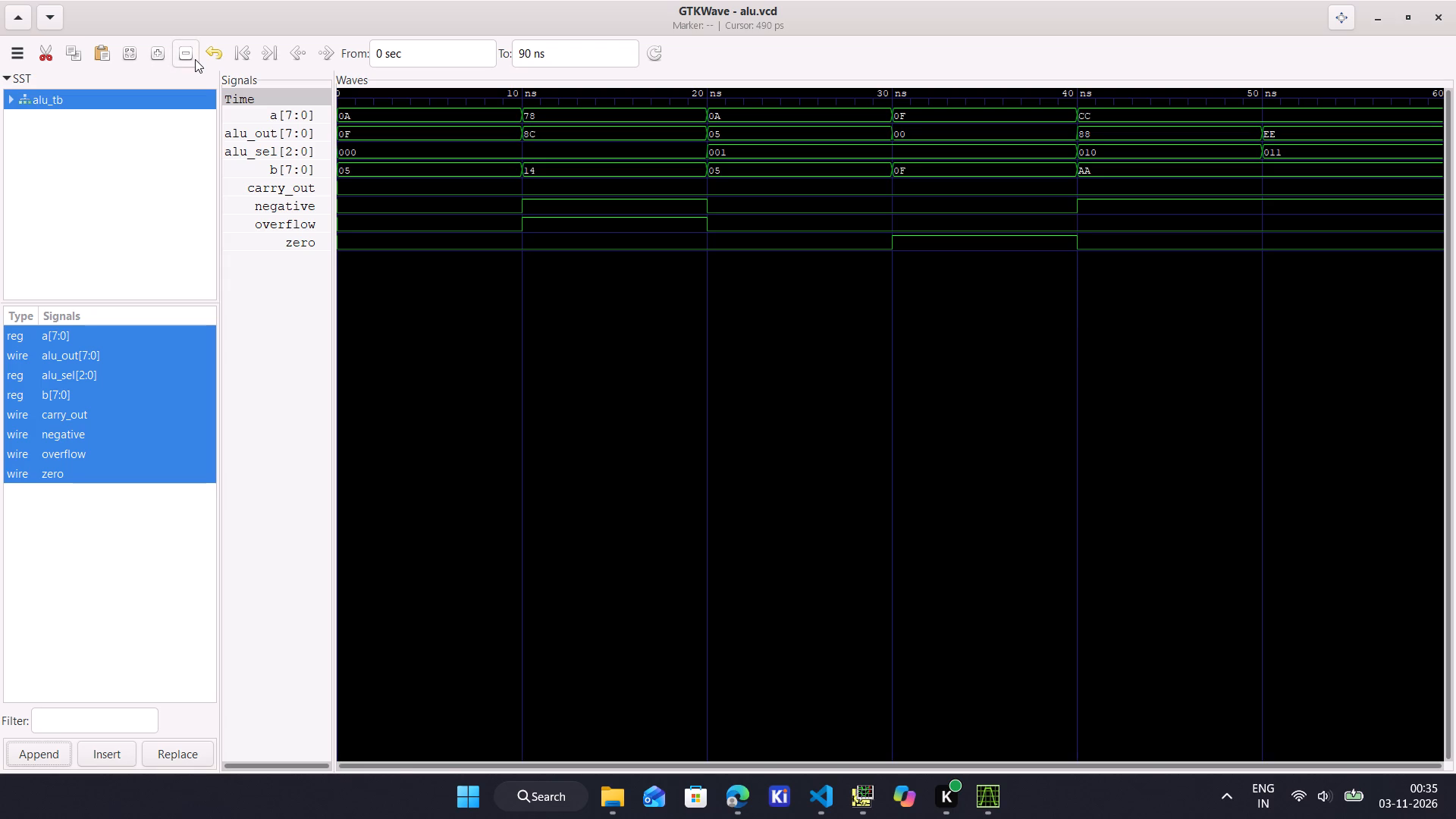
{"action": "left_click", "coordinate": [195, 59]}
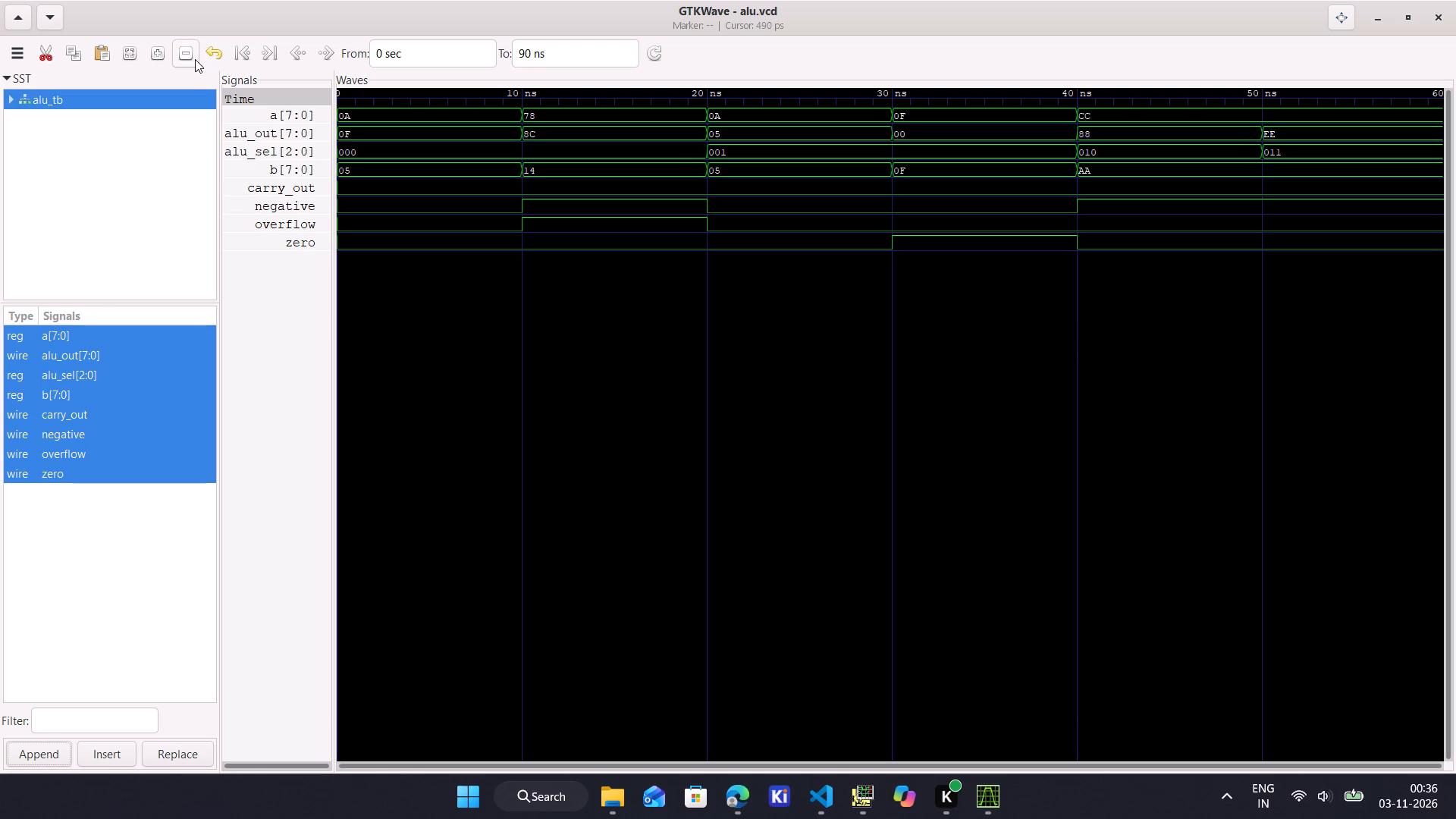
{"action": "left_click", "coordinate": [195, 59]}
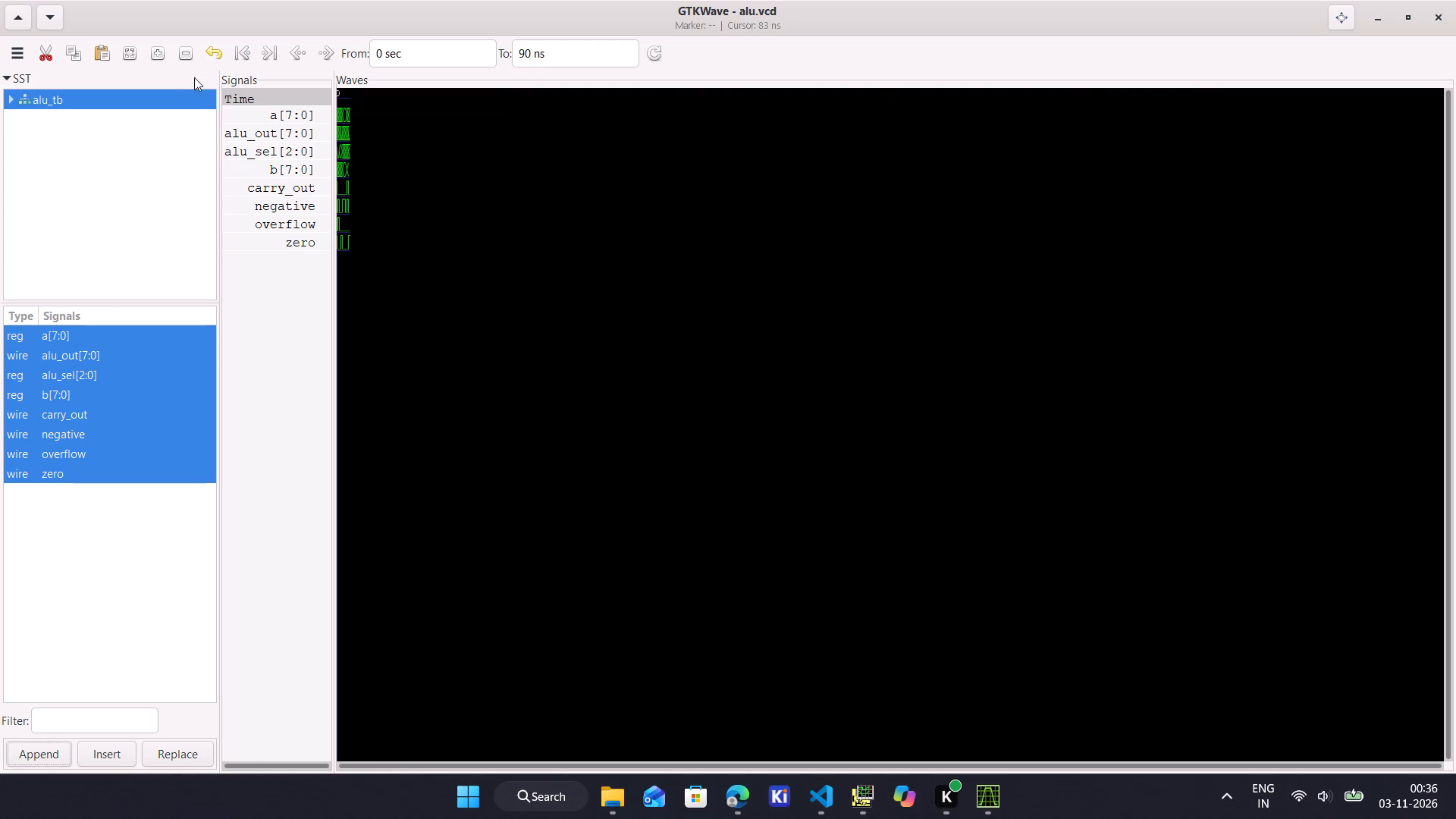
{"action": "left_click", "coordinate": [163, 58]}
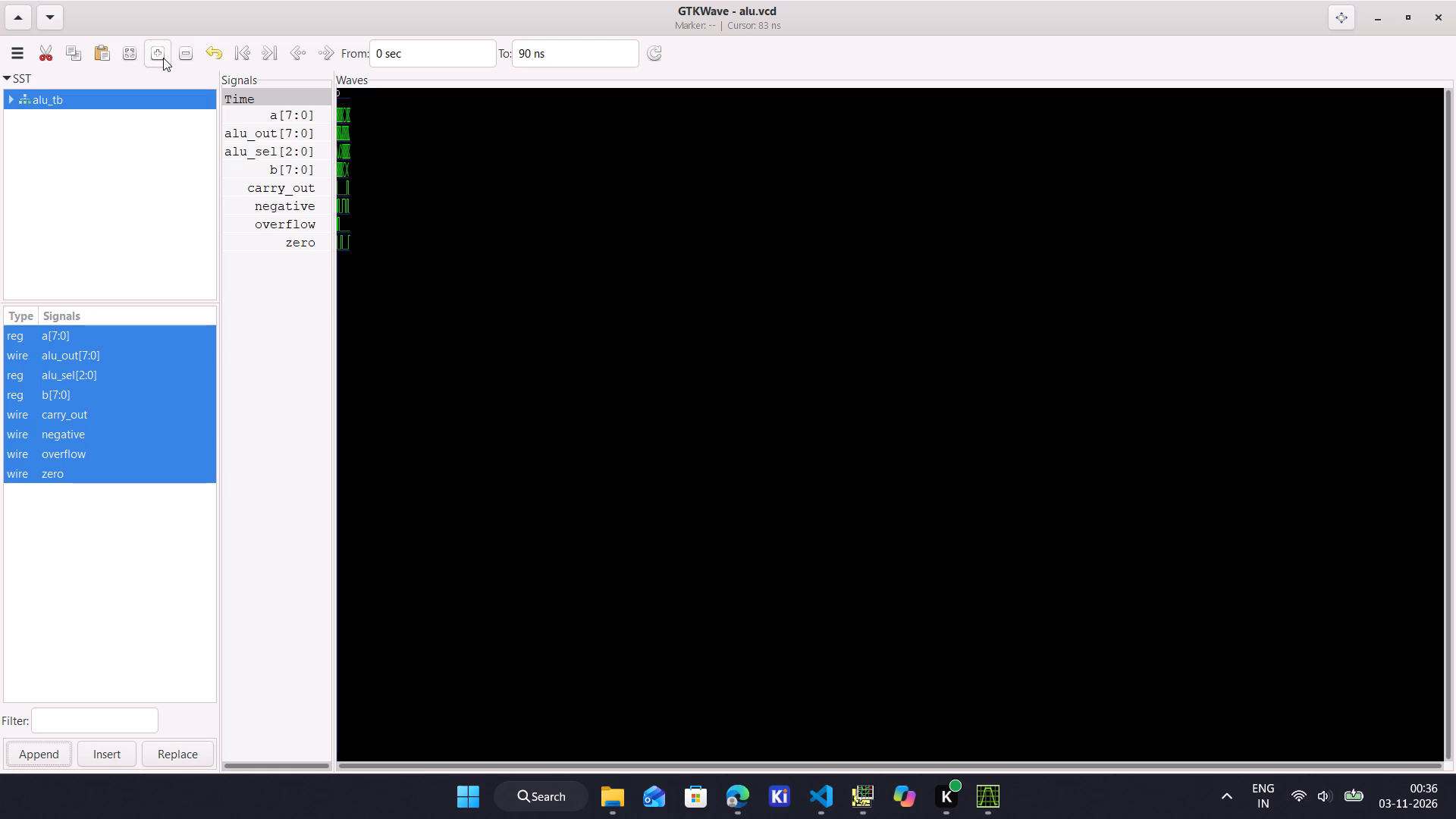
{"action": "left_click", "coordinate": [163, 58]}
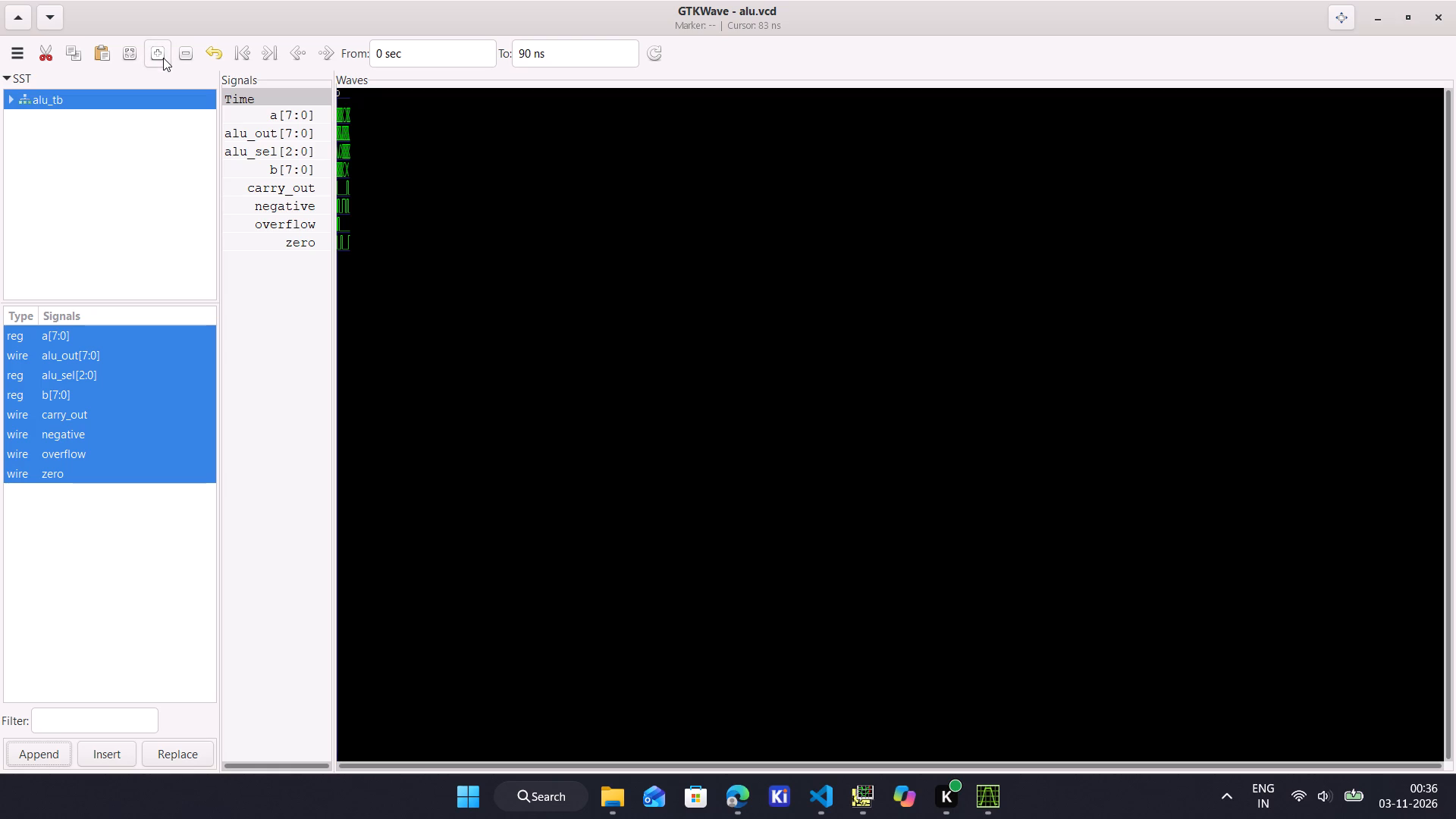
{"action": "double_click", "coordinate": [163, 58]}
{"action": "left_click", "coordinate": [158, 58]}
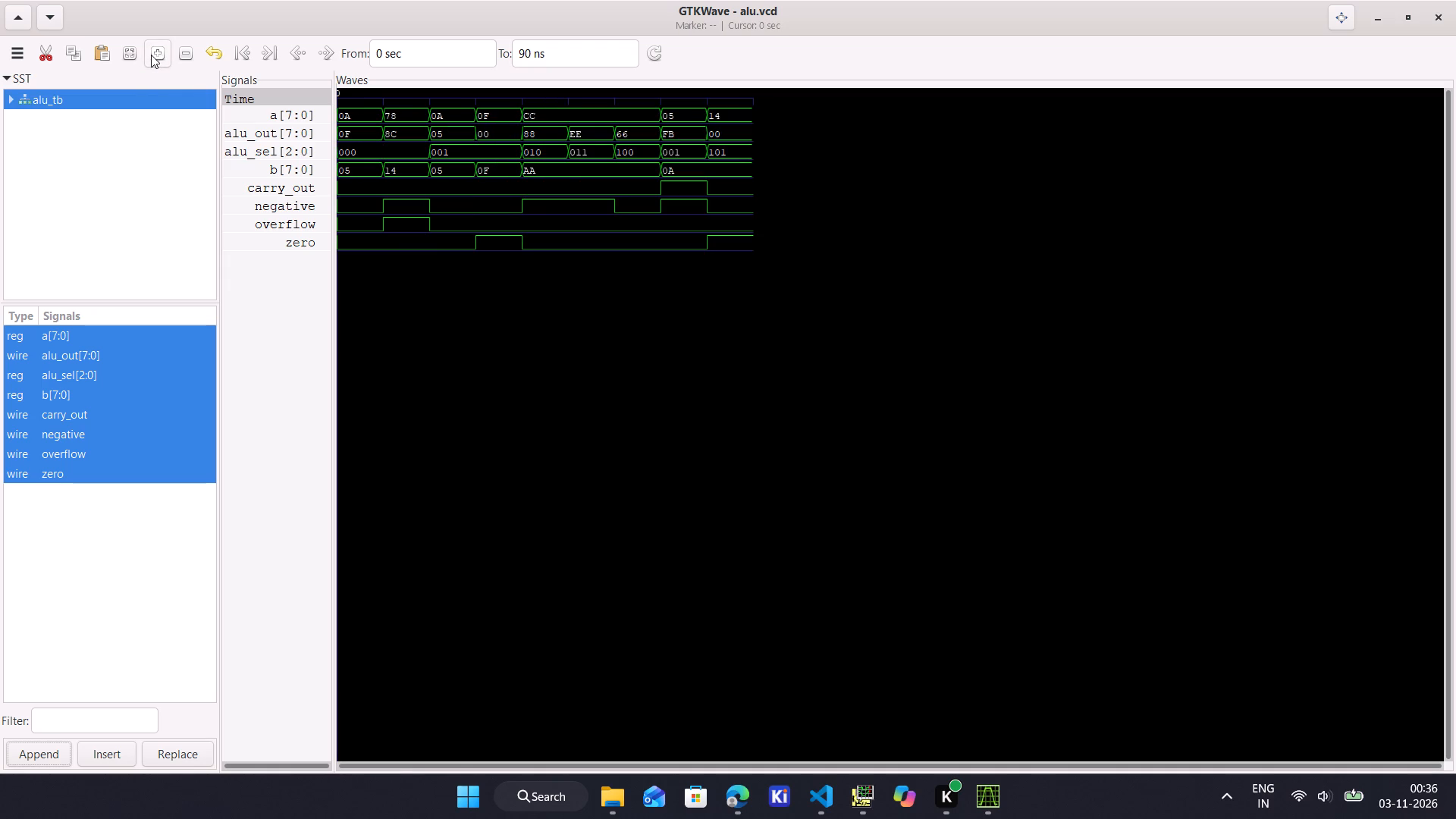
{"action": "left_click", "coordinate": [151, 55]}
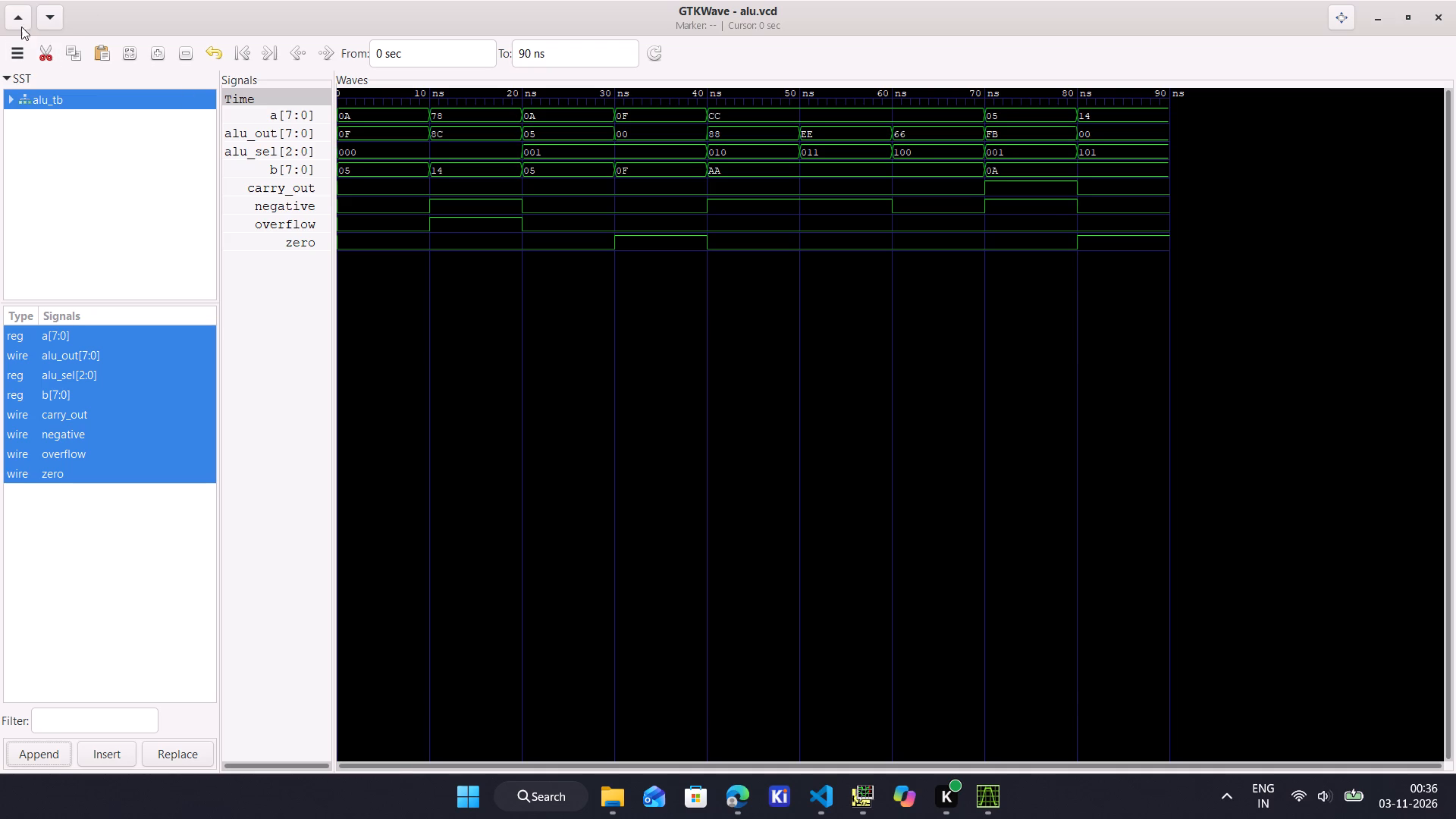
Print the full waveform to a Letter-size PDF named alu_waveform in the ALU folder.
{"action": "left_click", "coordinate": [17, 53]}
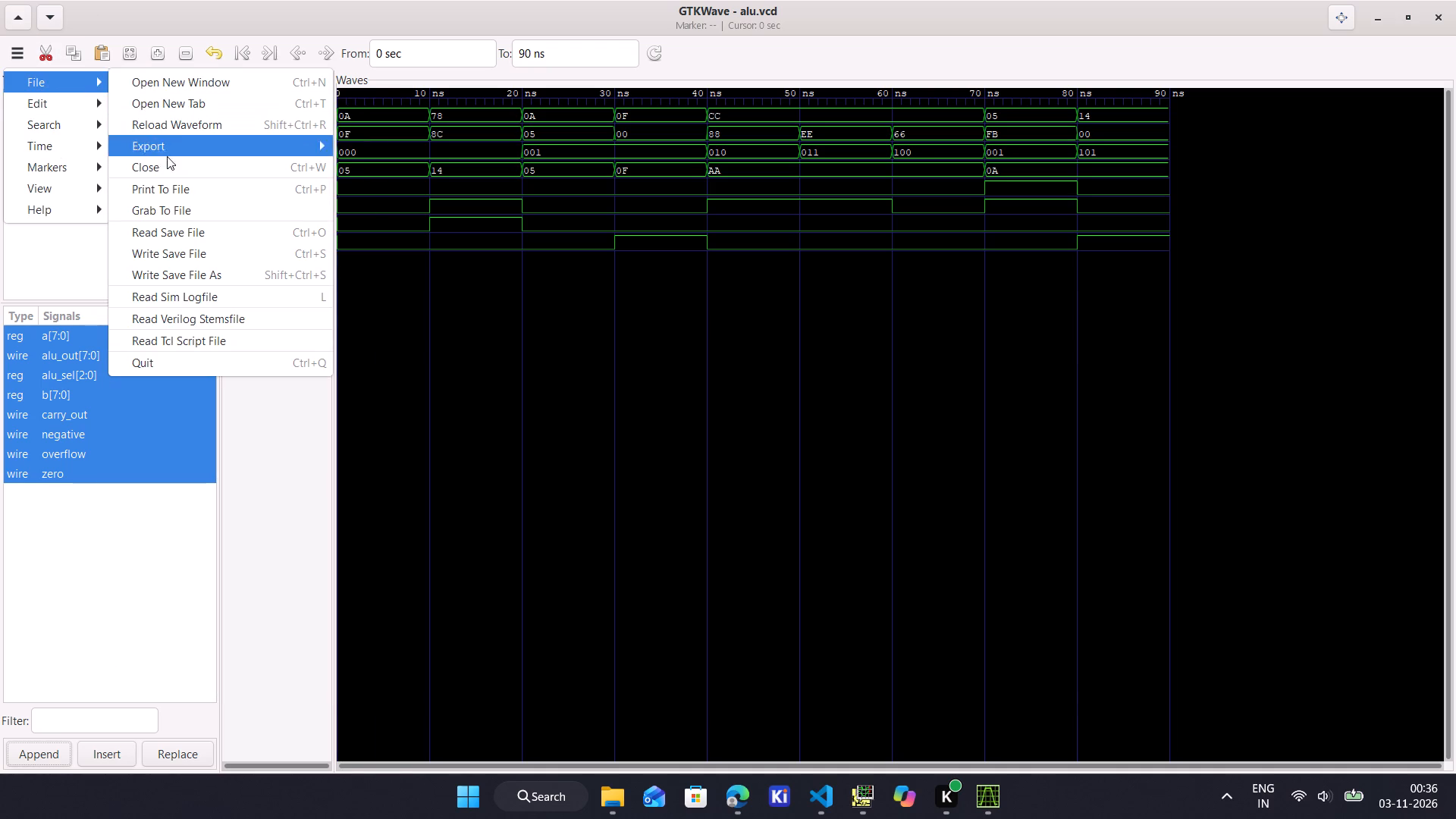
{"action": "left_click", "coordinate": [165, 185]}
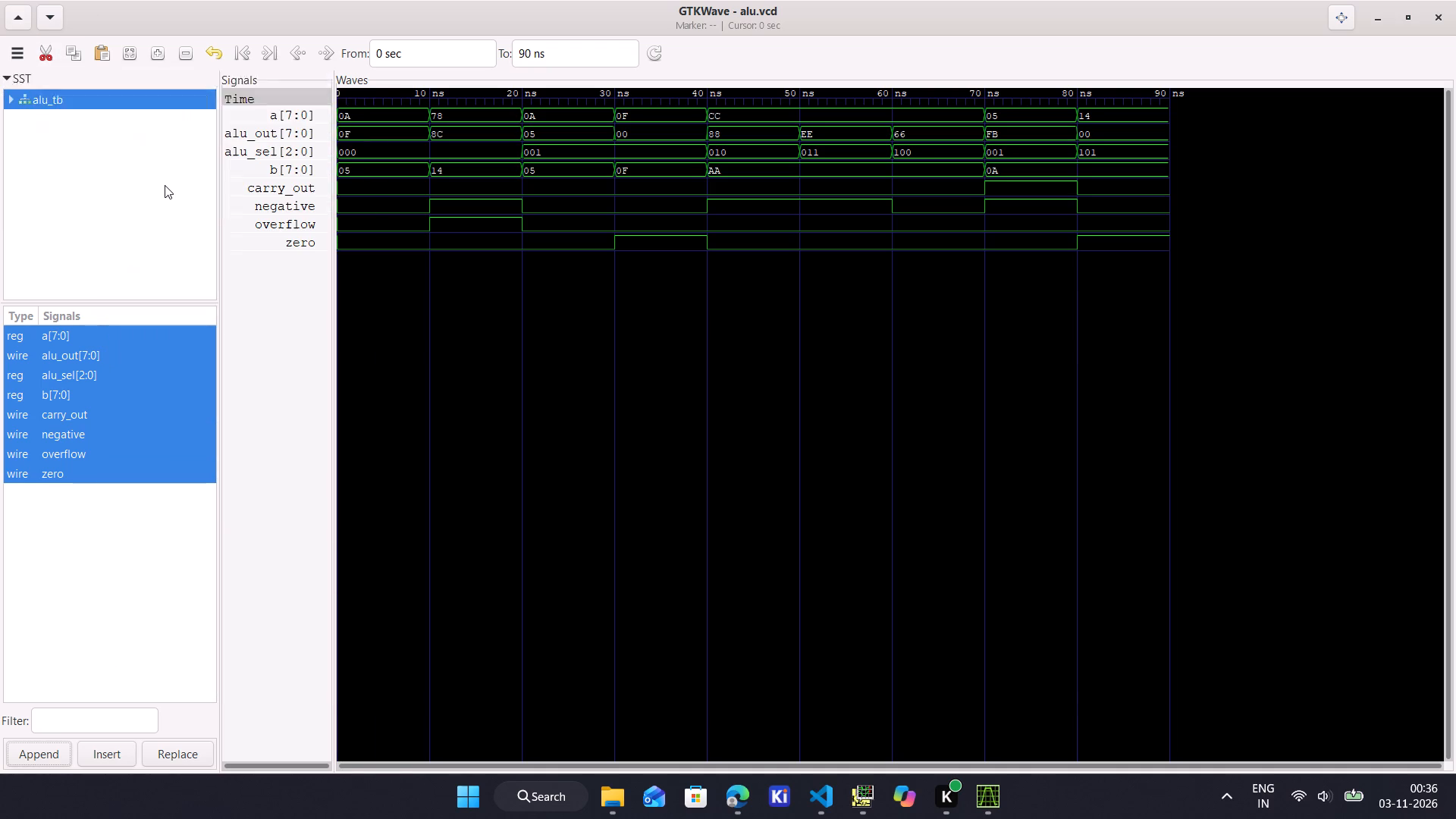
{"action": "left_click", "coordinate": [109, 64]}
{"action": "left_click", "coordinate": [109, 64]}
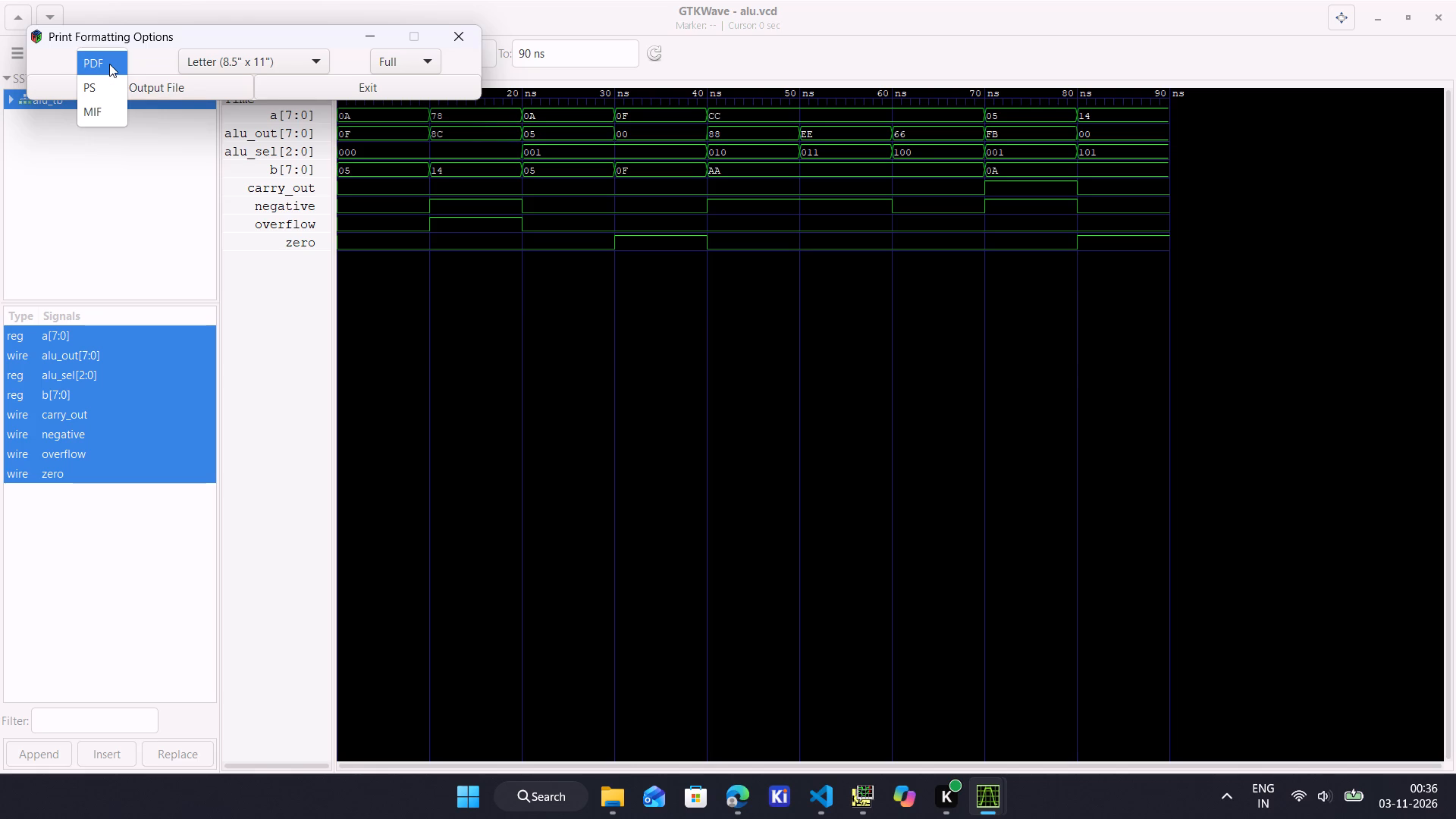
{"action": "left_click", "coordinate": [164, 89]}
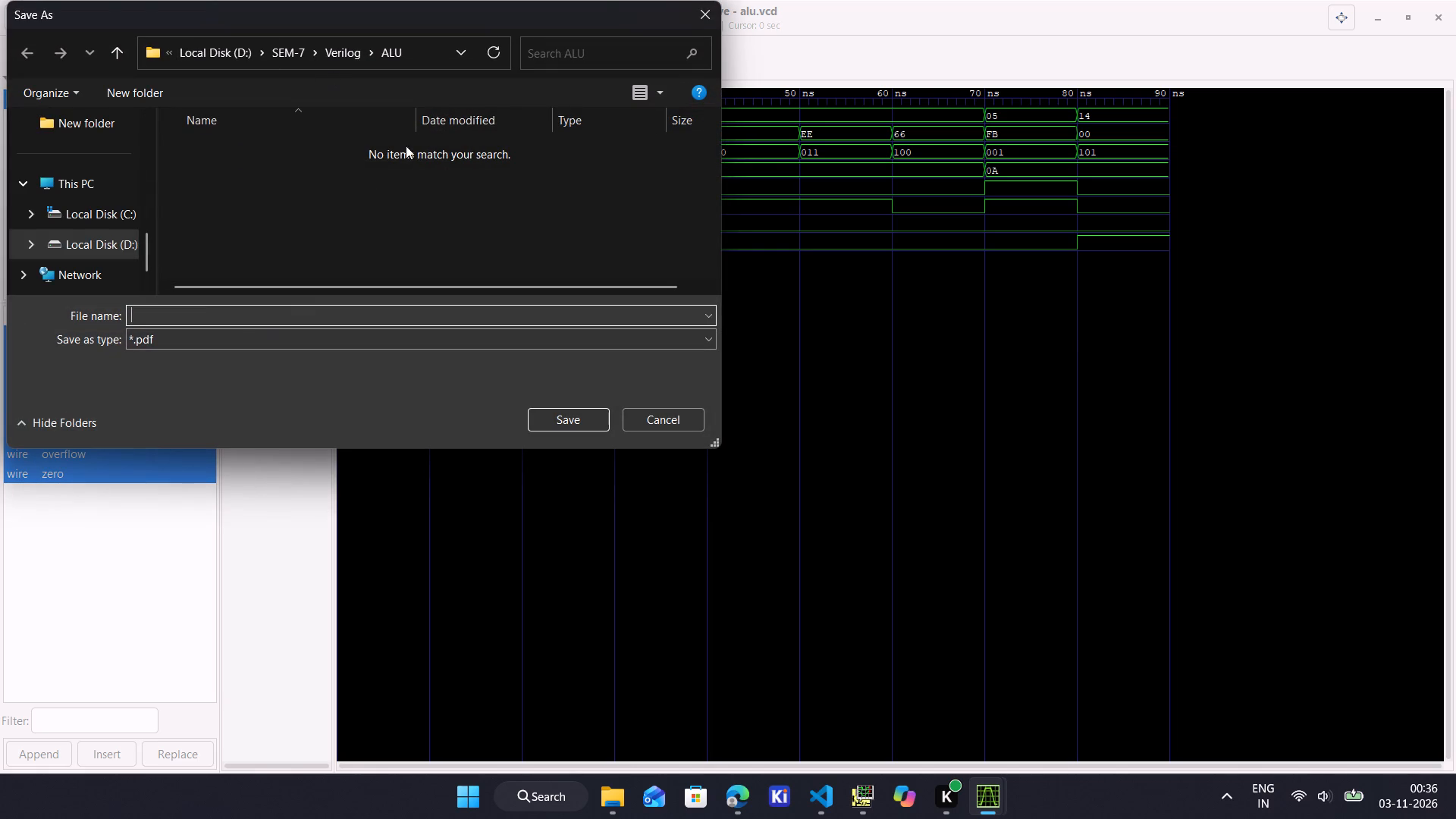
{"action": "type", "text": "alu"}
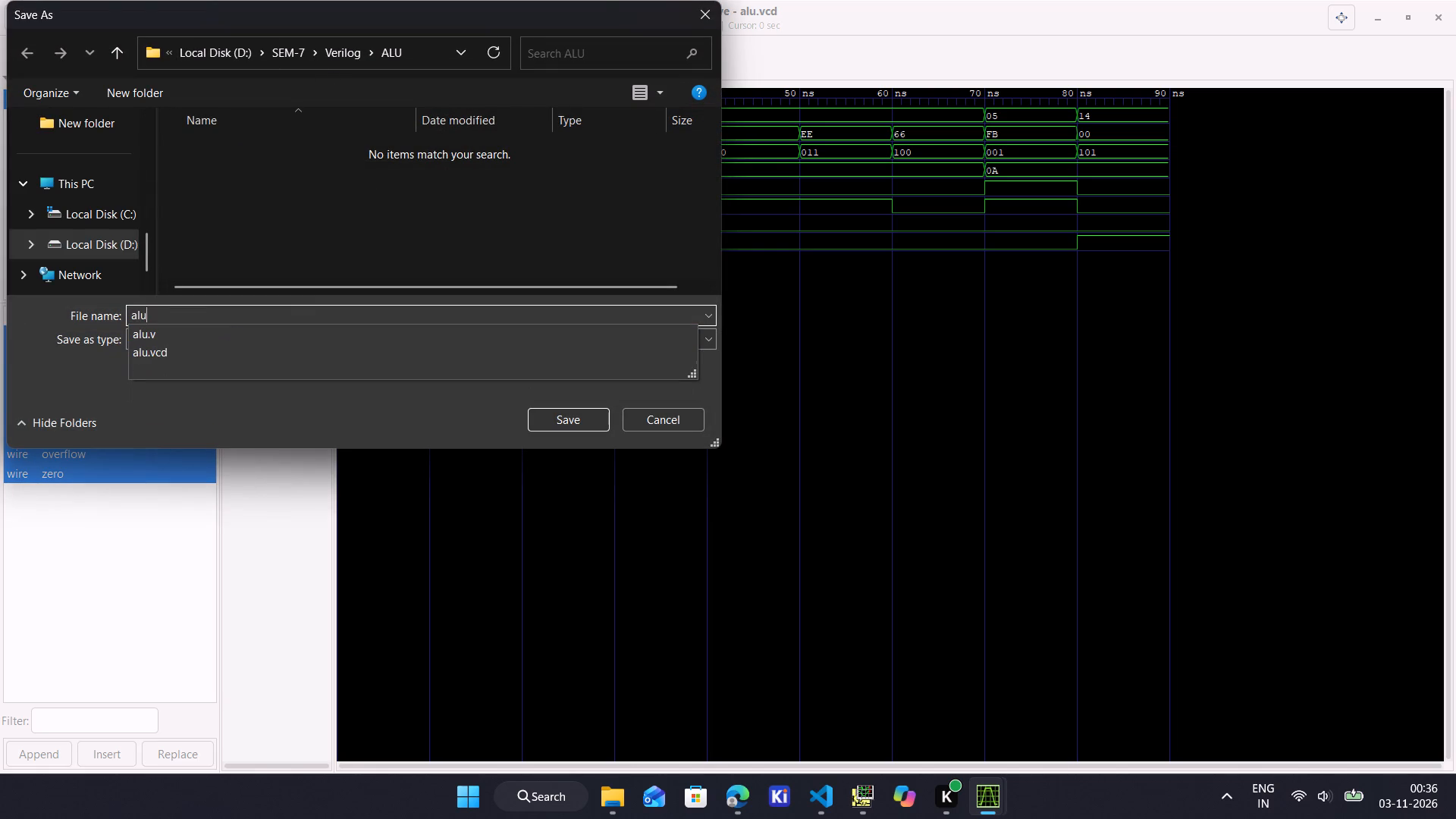
{"action": "key", "text": "shift+underscore"}
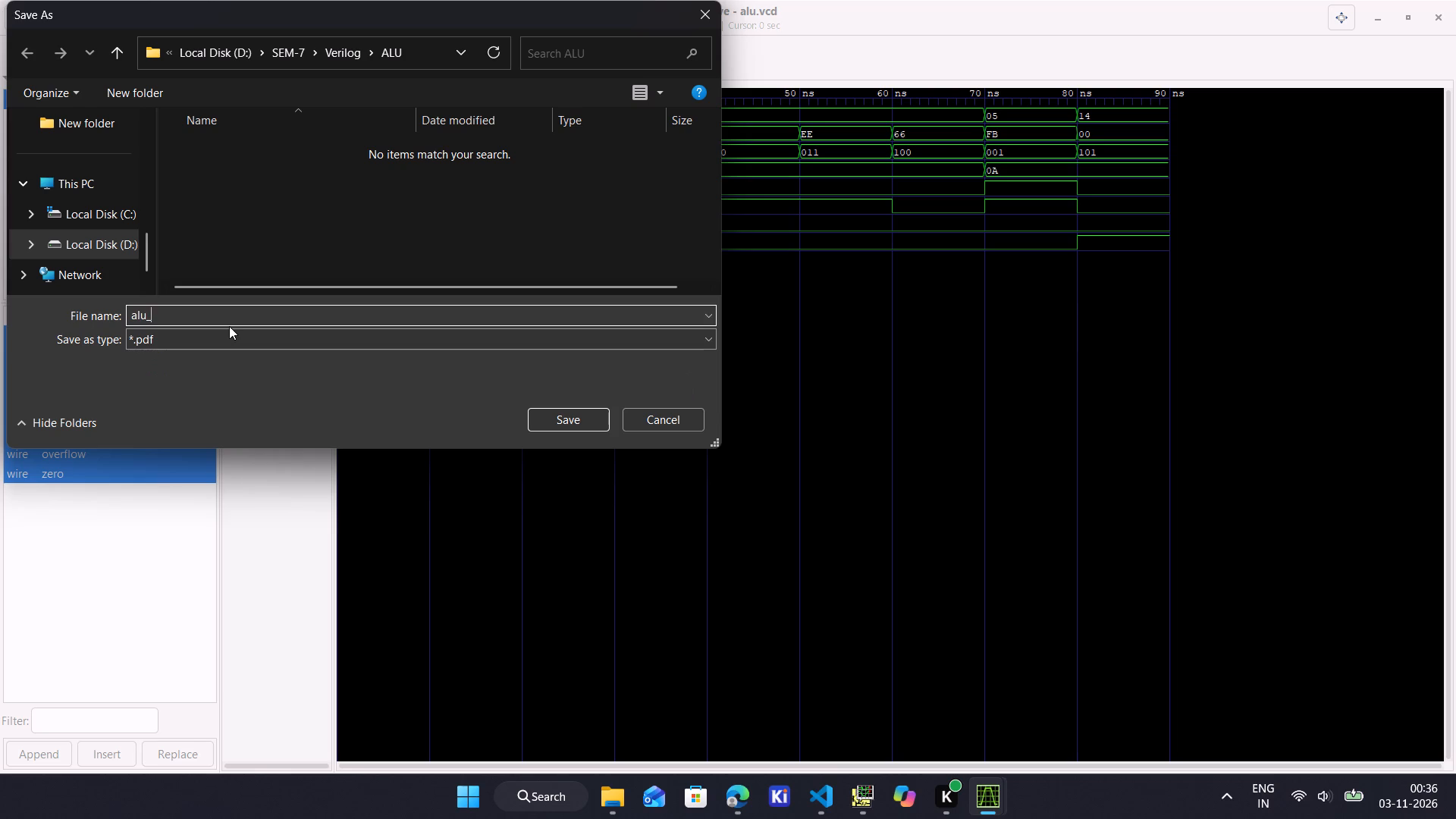
{"action": "type", "text": "wave"}
{"action": "type", "text": "form"}
{"action": "key", "text": "Return"}
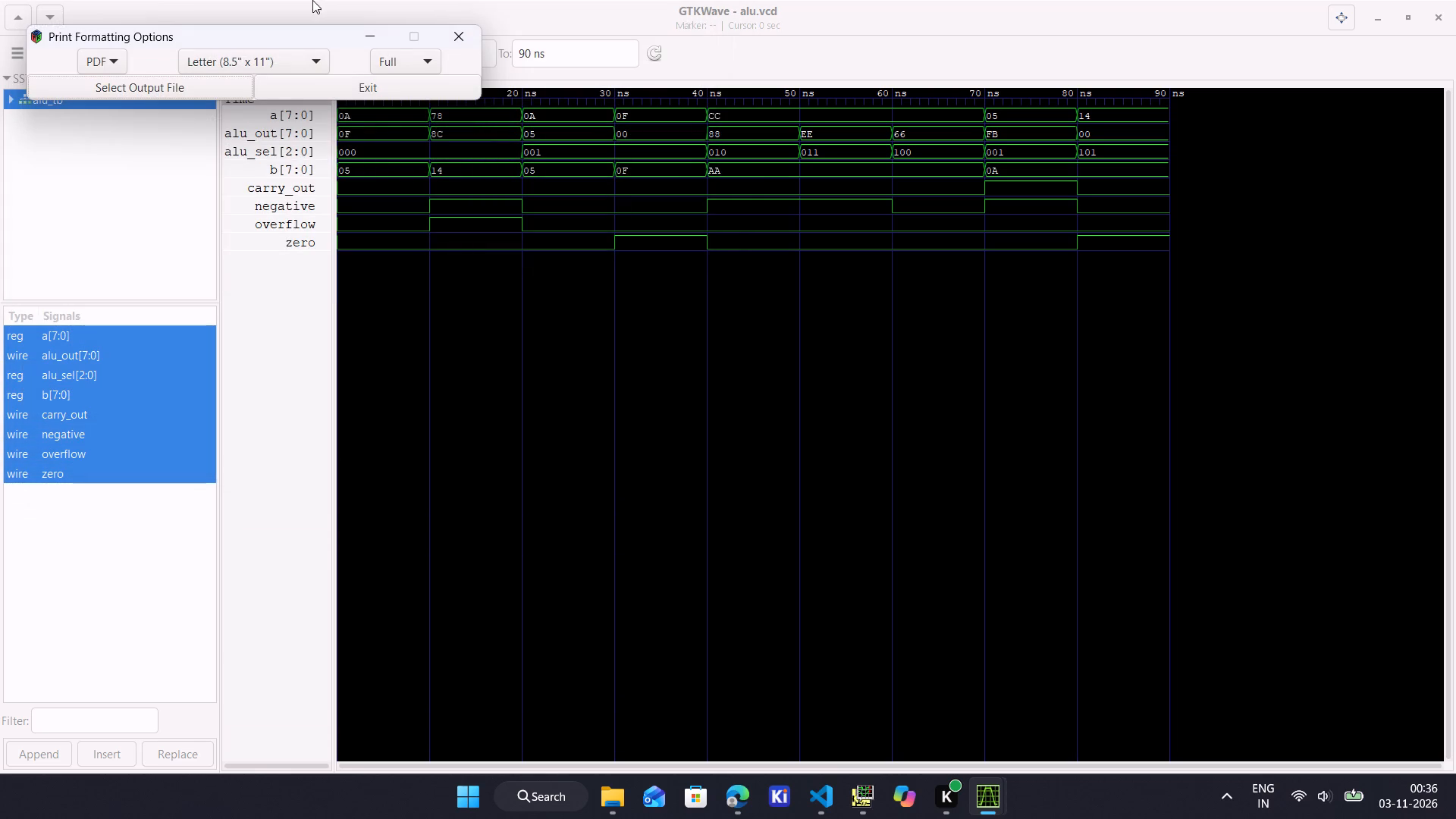
{"action": "left_click", "coordinate": [377, 83]}
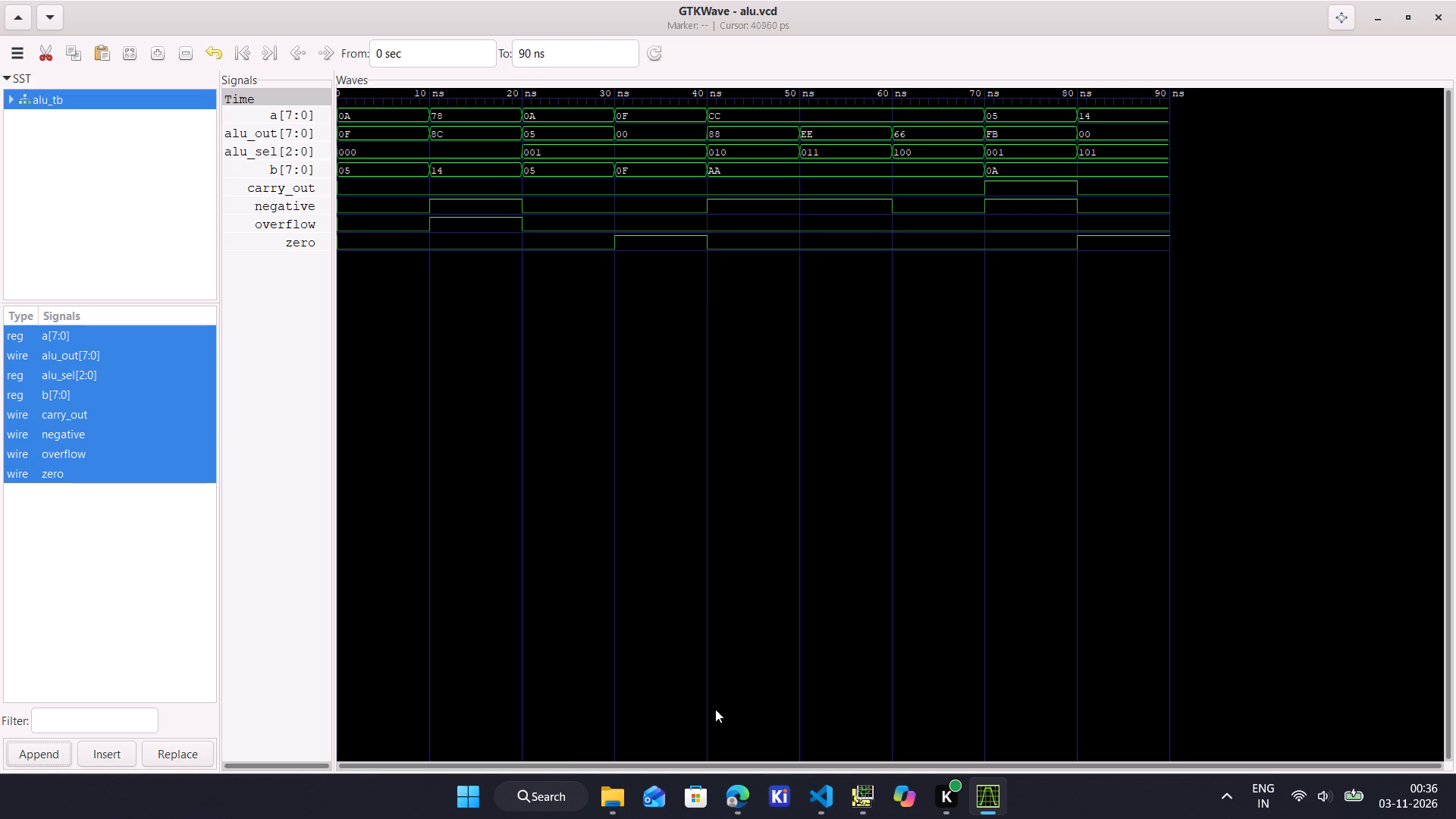
Open the exported alu_waveform PDF from the SEM-7 > Verilog > ALU folder on drive D.
{"action": "left_click", "coordinate": [717, 805]}
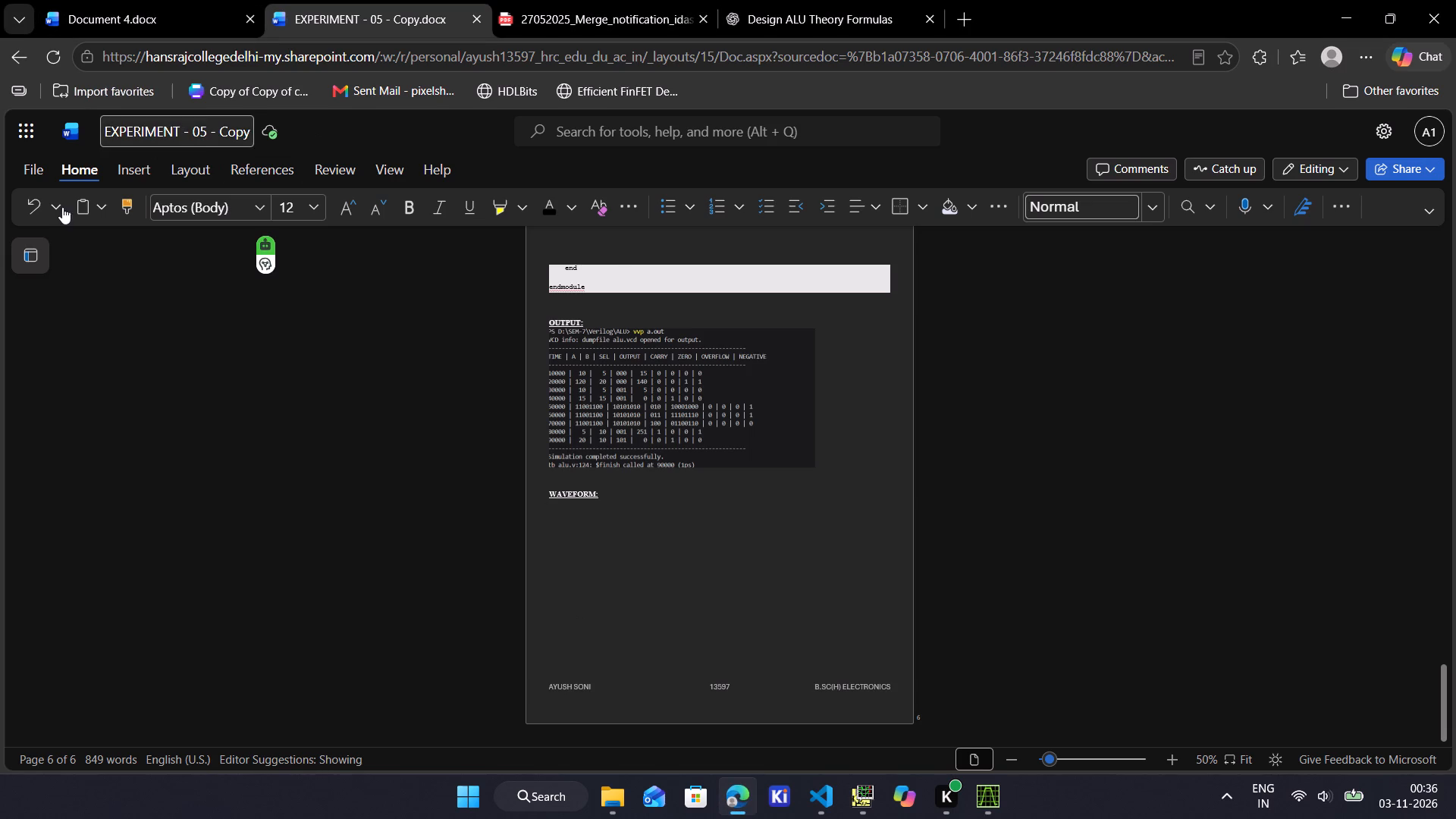
{"action": "left_click", "coordinate": [42, 174]}
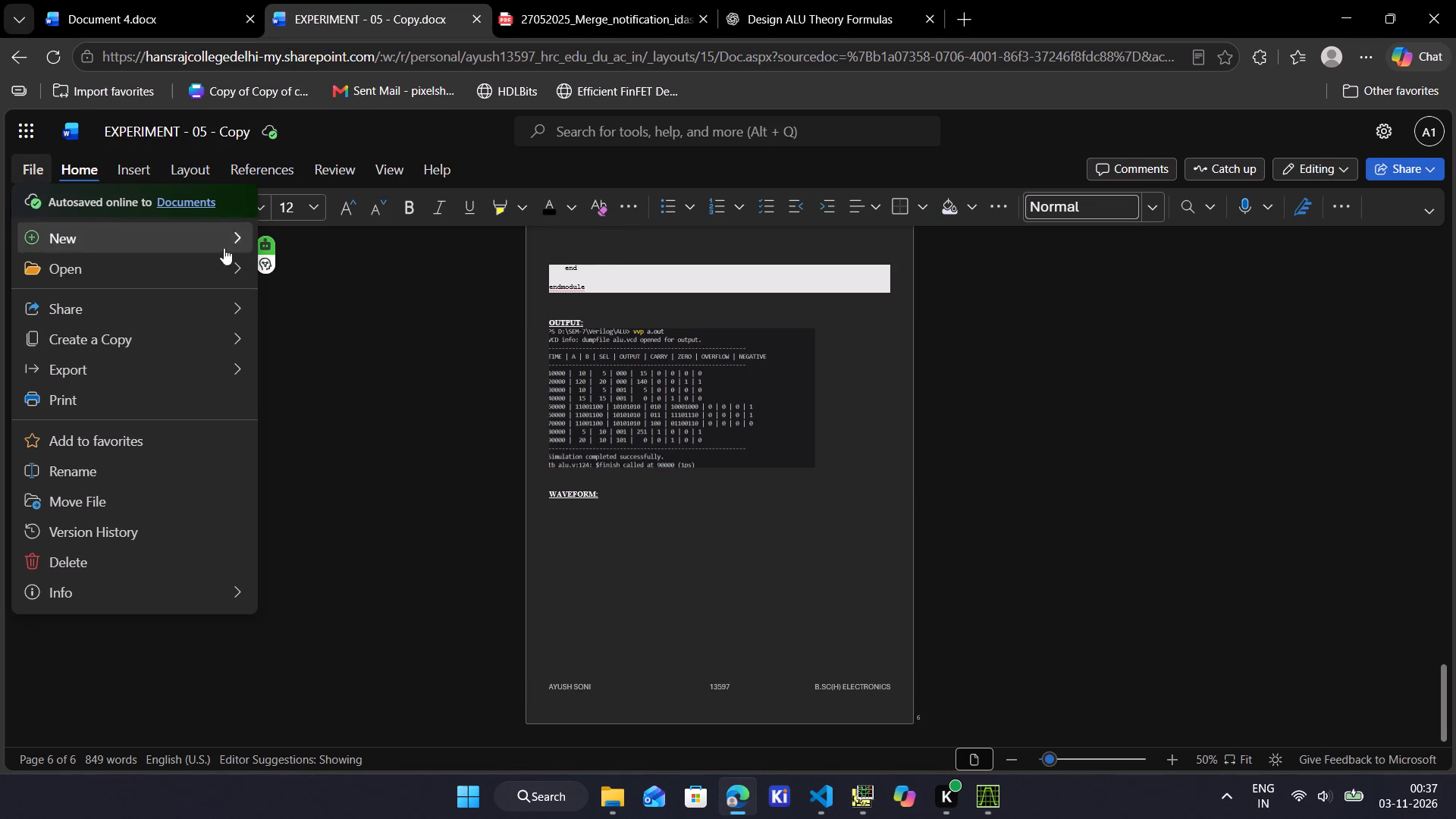
{"action": "left_click", "coordinate": [604, 785]}
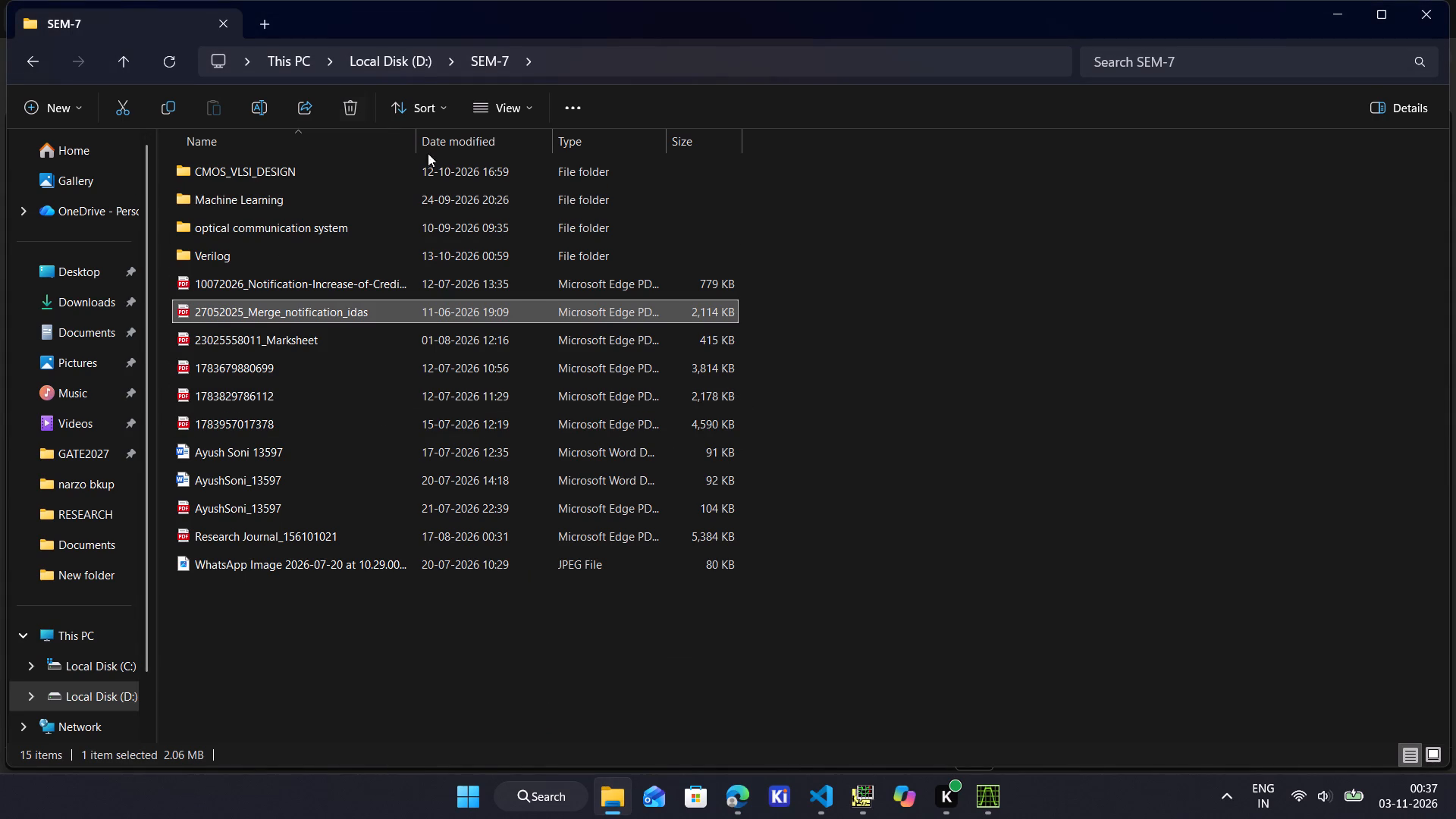
{"action": "left_click", "coordinate": [496, 65]}
{"action": "double_click", "coordinate": [297, 173]}
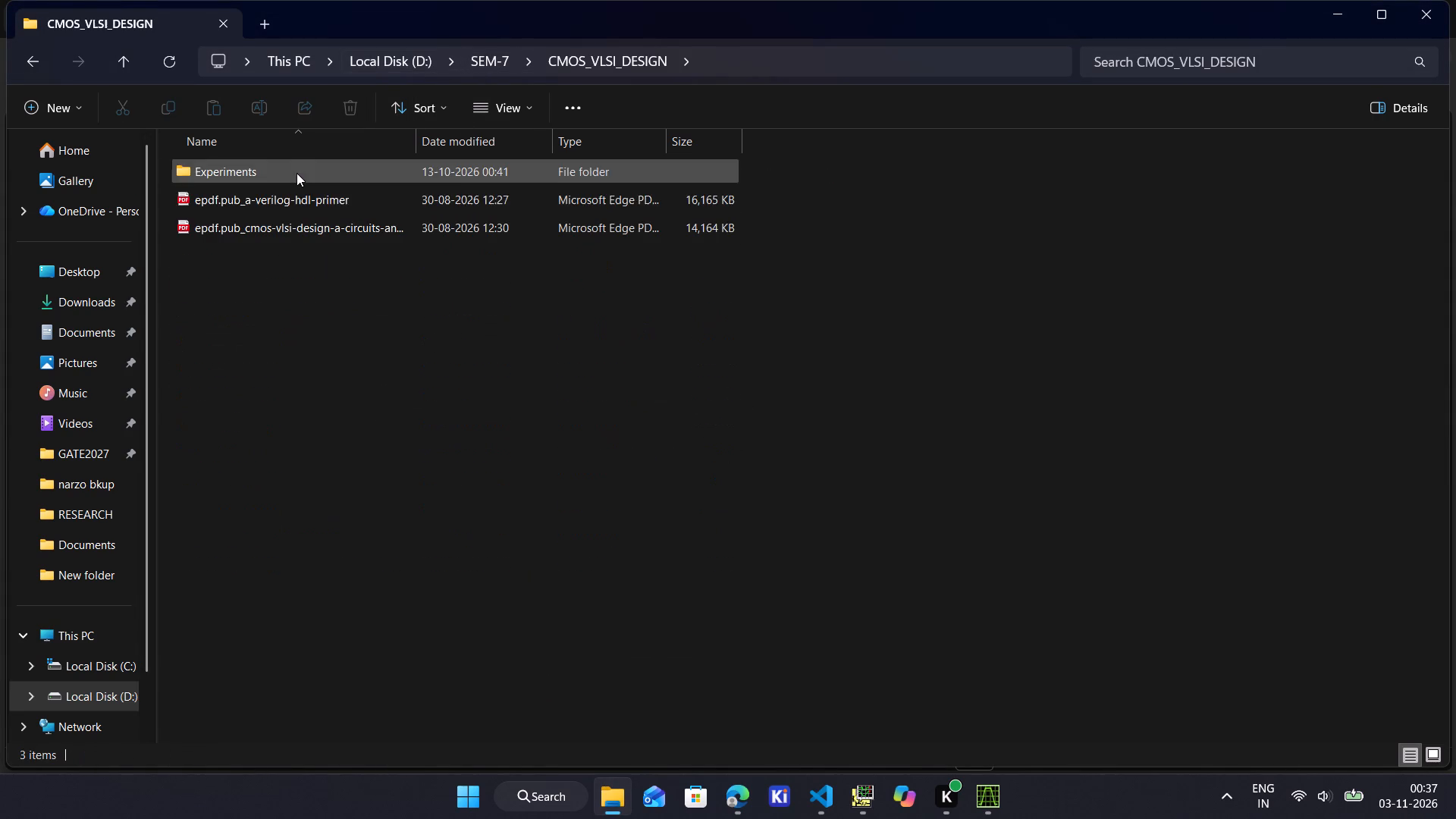
{"action": "double_click", "coordinate": [275, 177]}
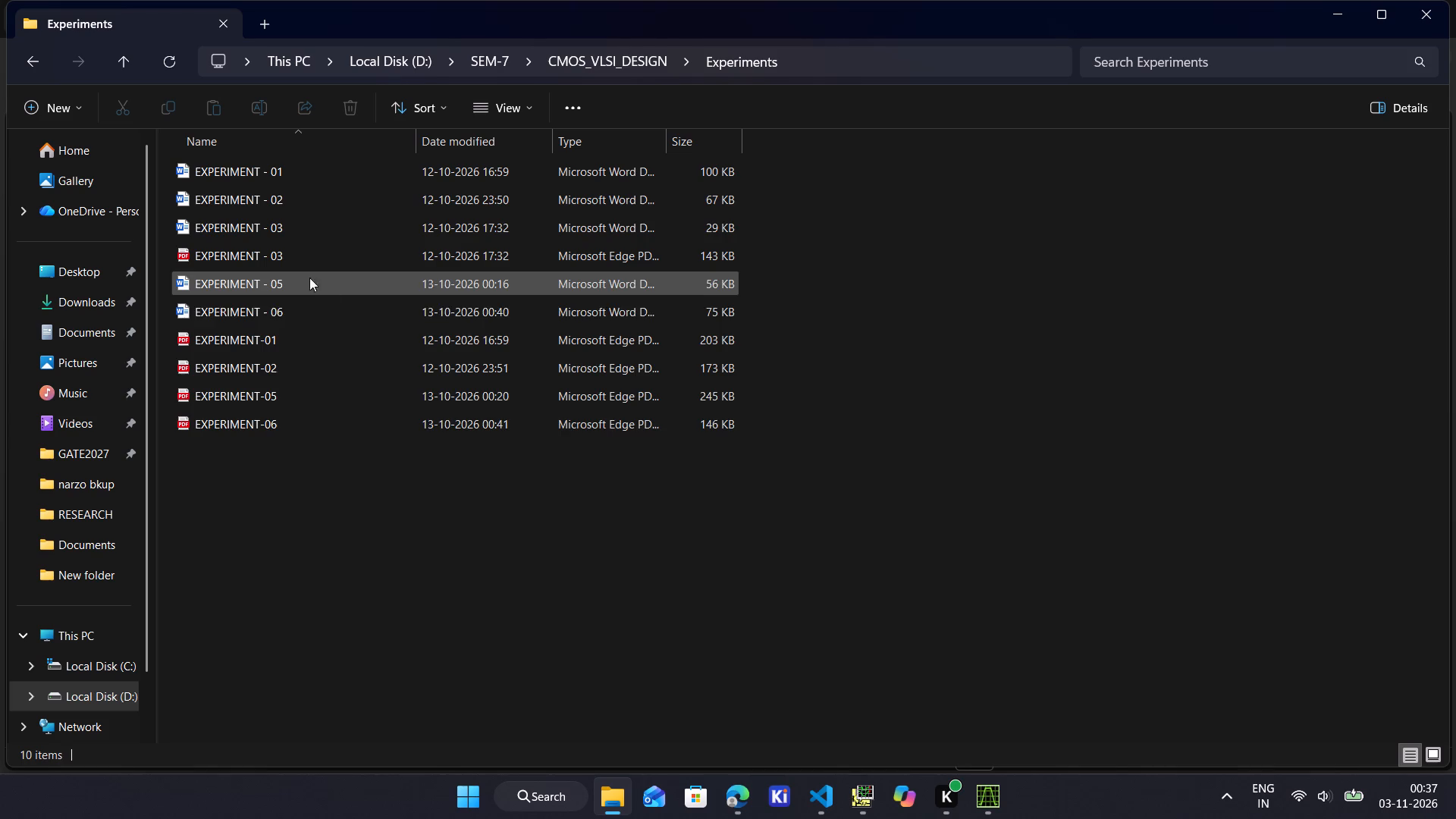
{"action": "left_click", "coordinate": [35, 62]}
{"action": "left_click", "coordinate": [35, 62]}
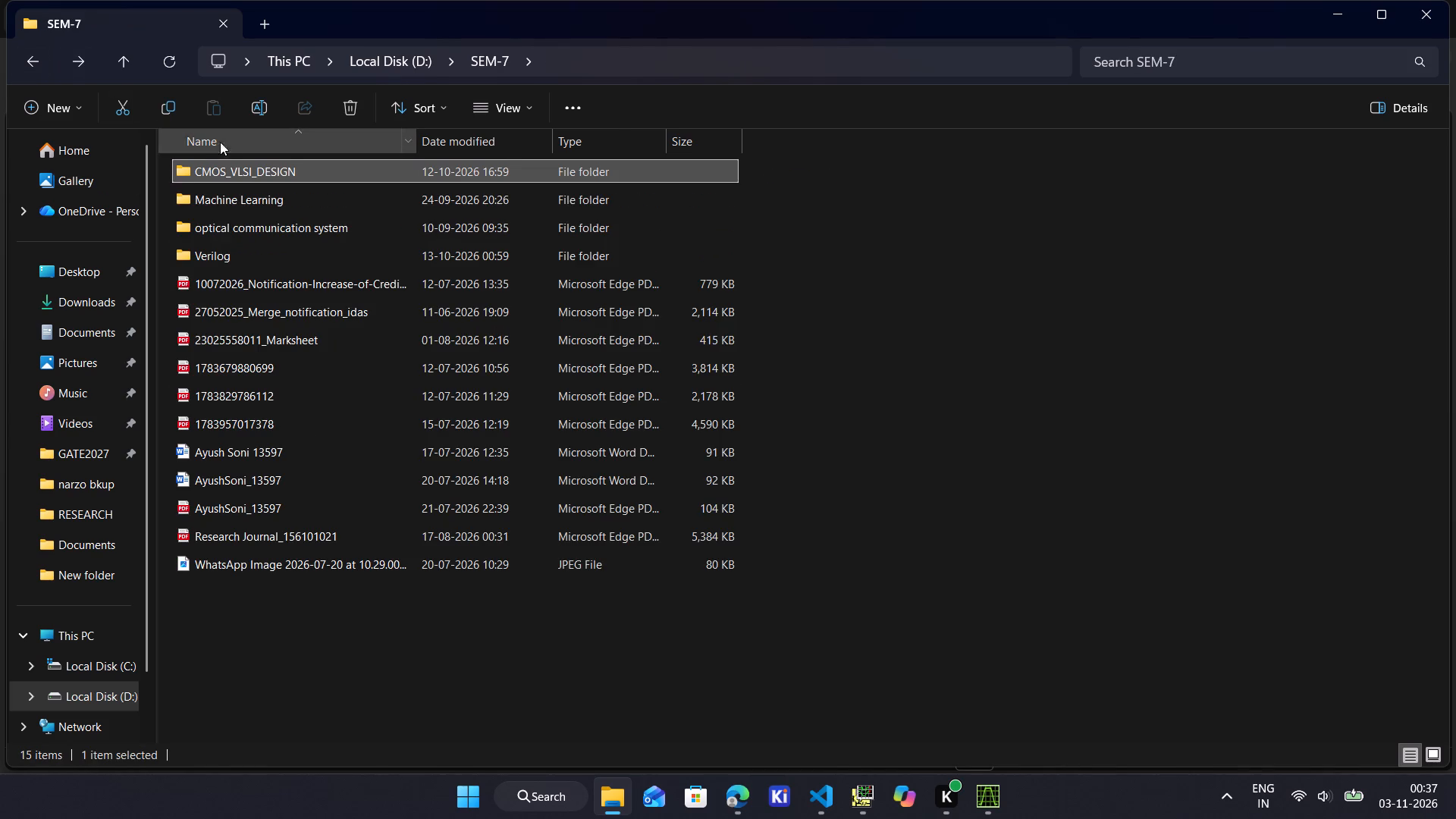
{"action": "double_click", "coordinate": [233, 249]}
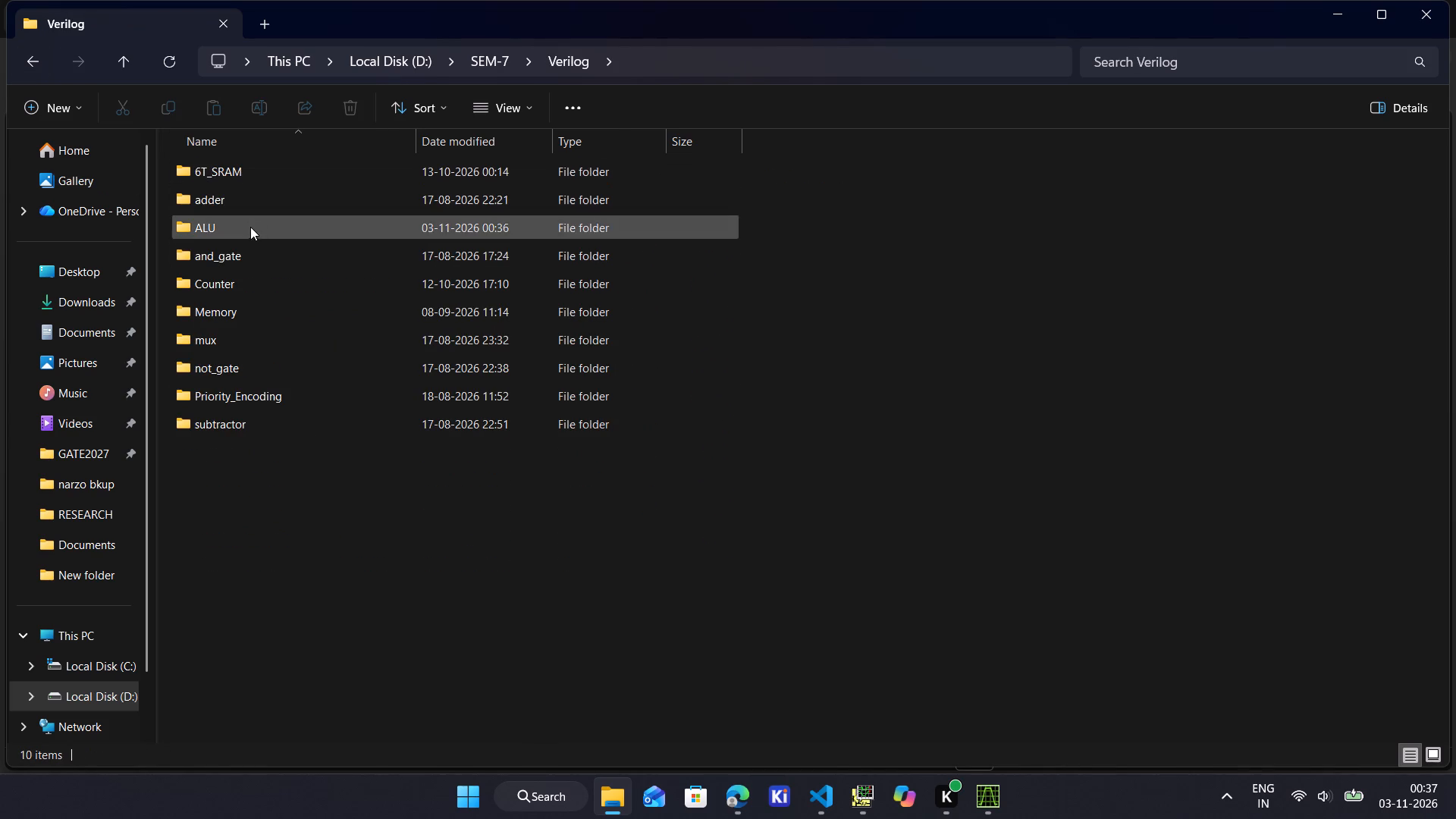
{"action": "double_click", "coordinate": [250, 227]}
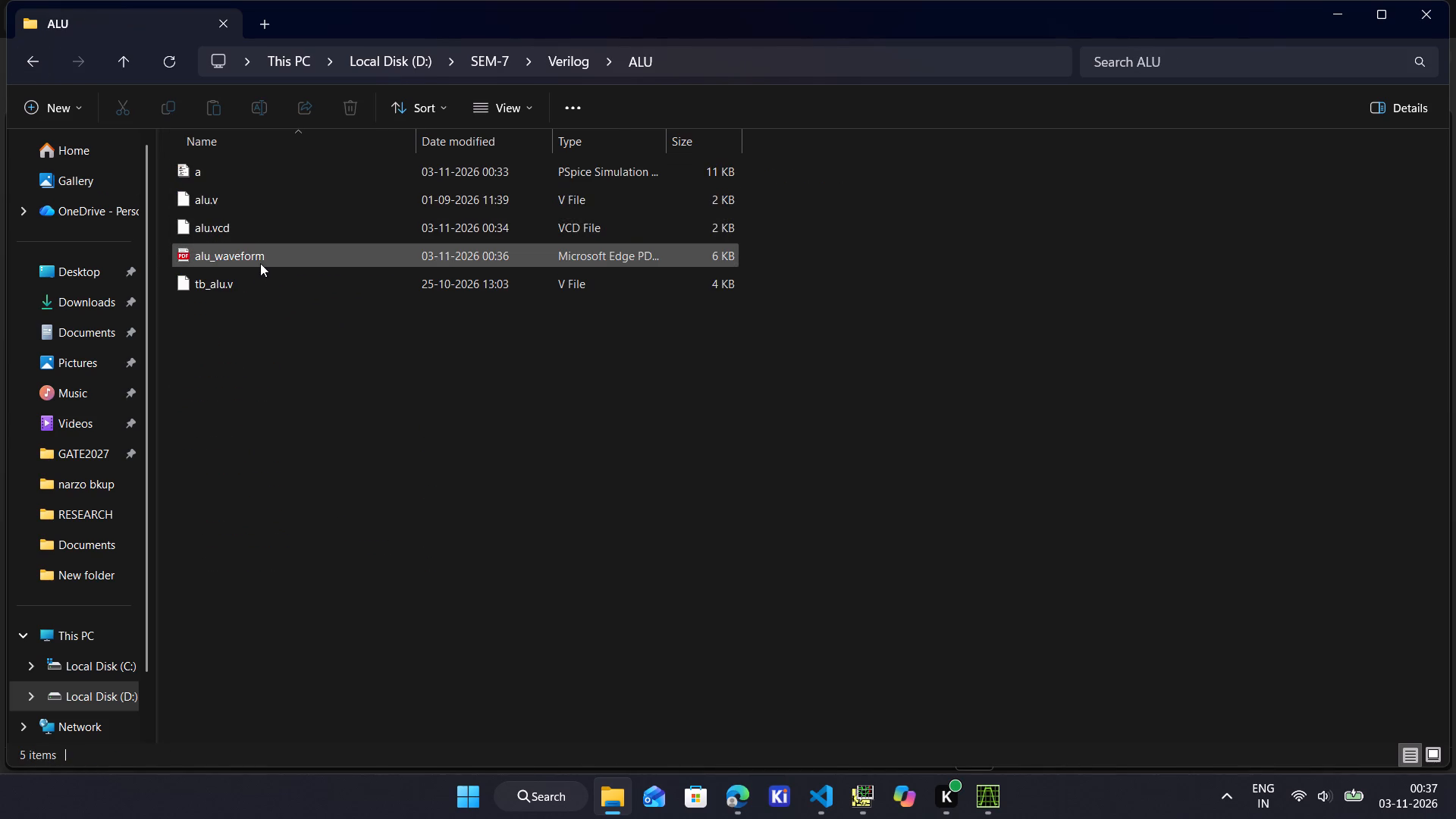
{"action": "double_click", "coordinate": [260, 261]}
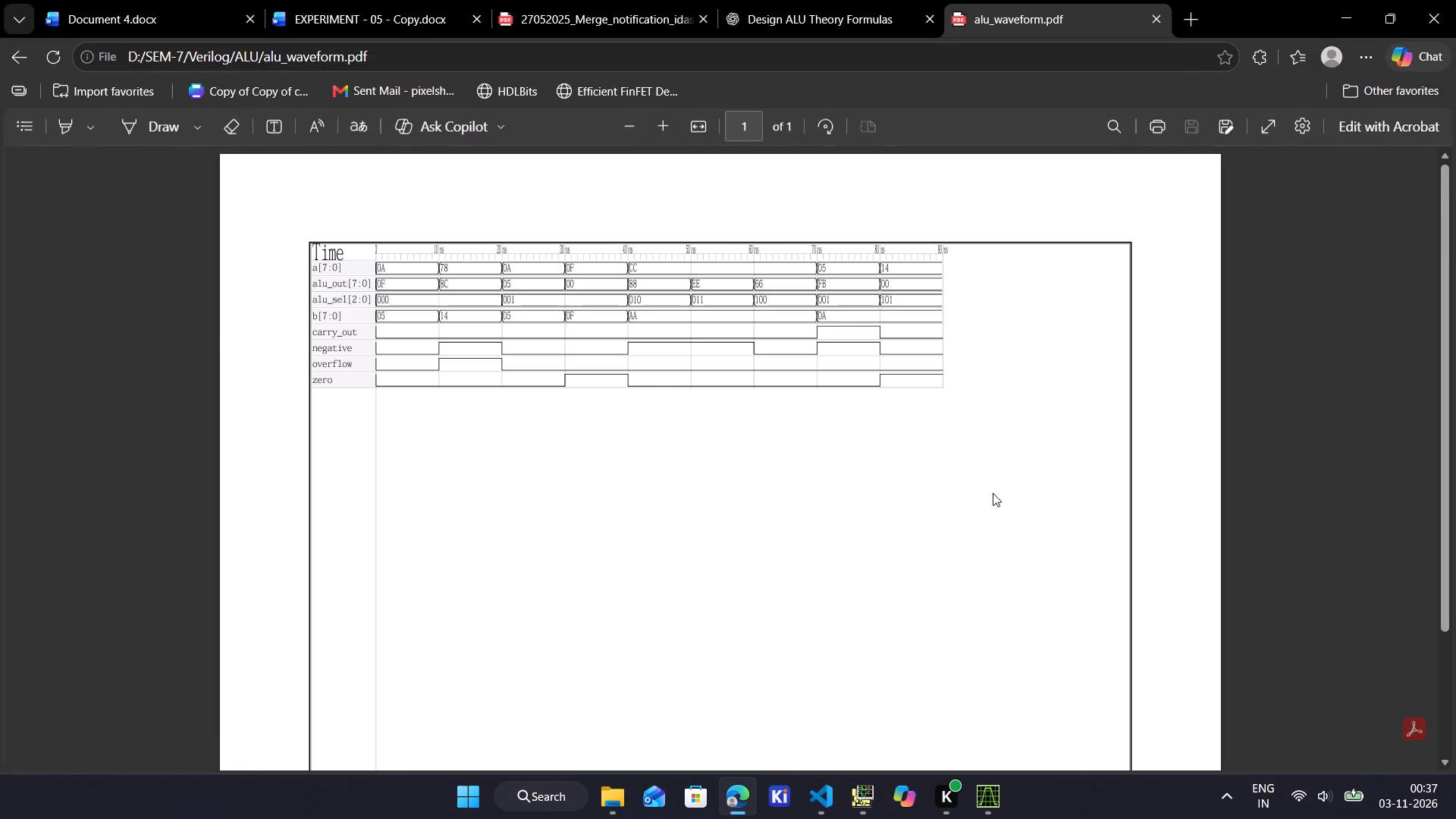
Snip the timing diagram with all its signals from the PDF and paste it under the WAVEFORM heading of the Word report.
{"action": "scroll", "coordinate": [993, 493], "scroll_direction": "up", "scroll_amount": 1}
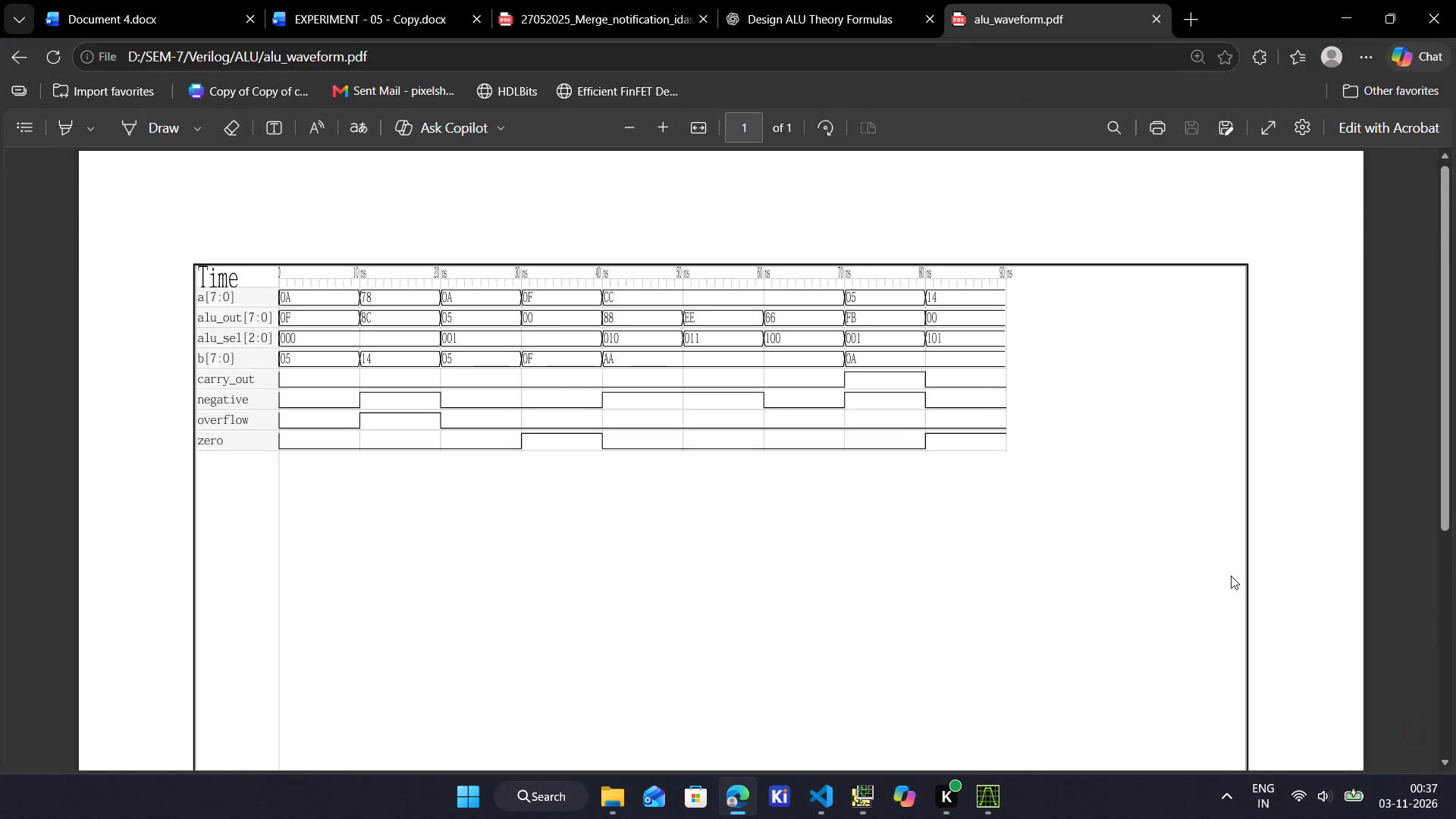
{"action": "key", "text": "shift+super+s"}
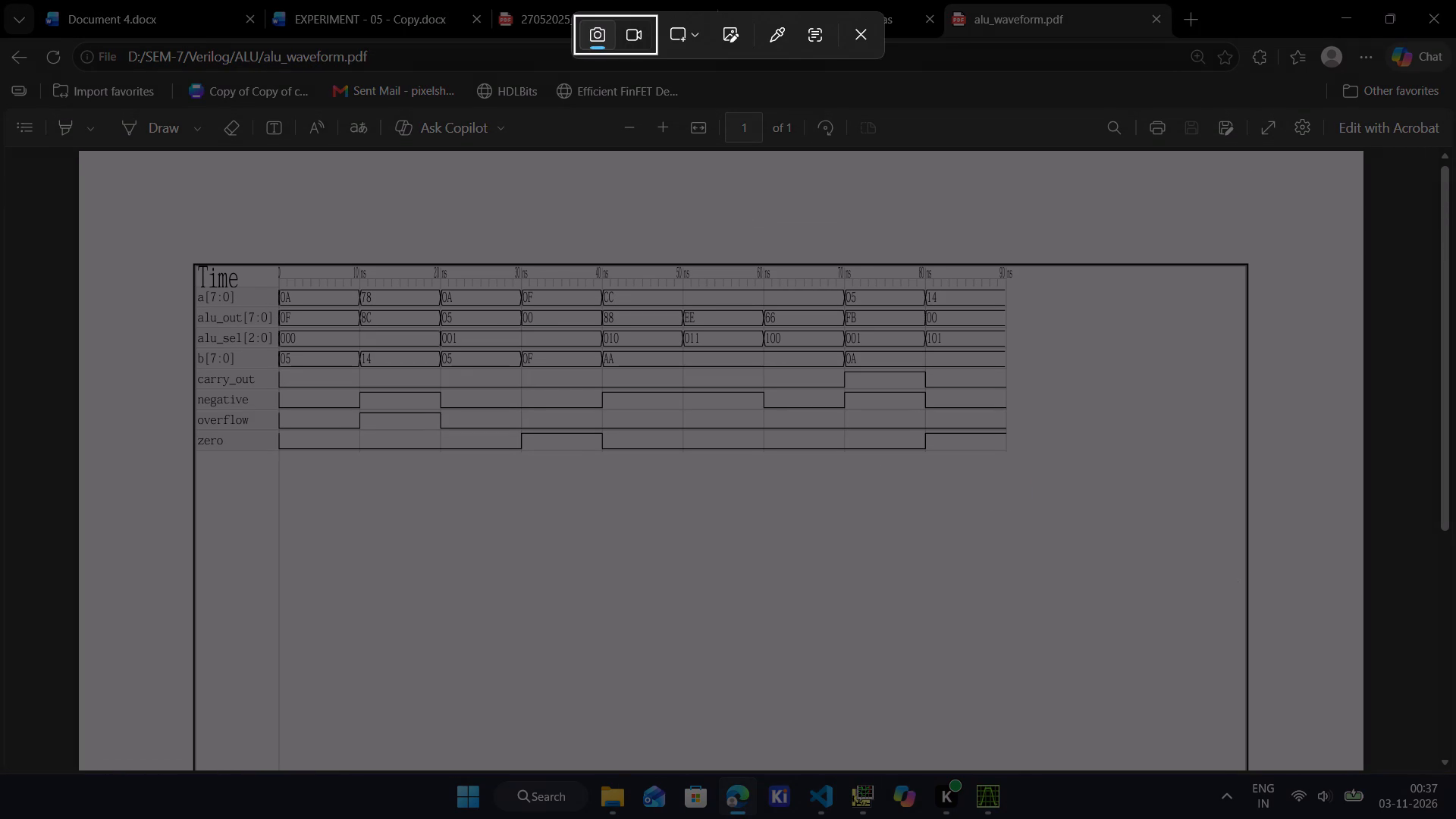
{"action": "left_click_drag", "start_coordinate": [190, 255], "coordinate": [1024, 494]}
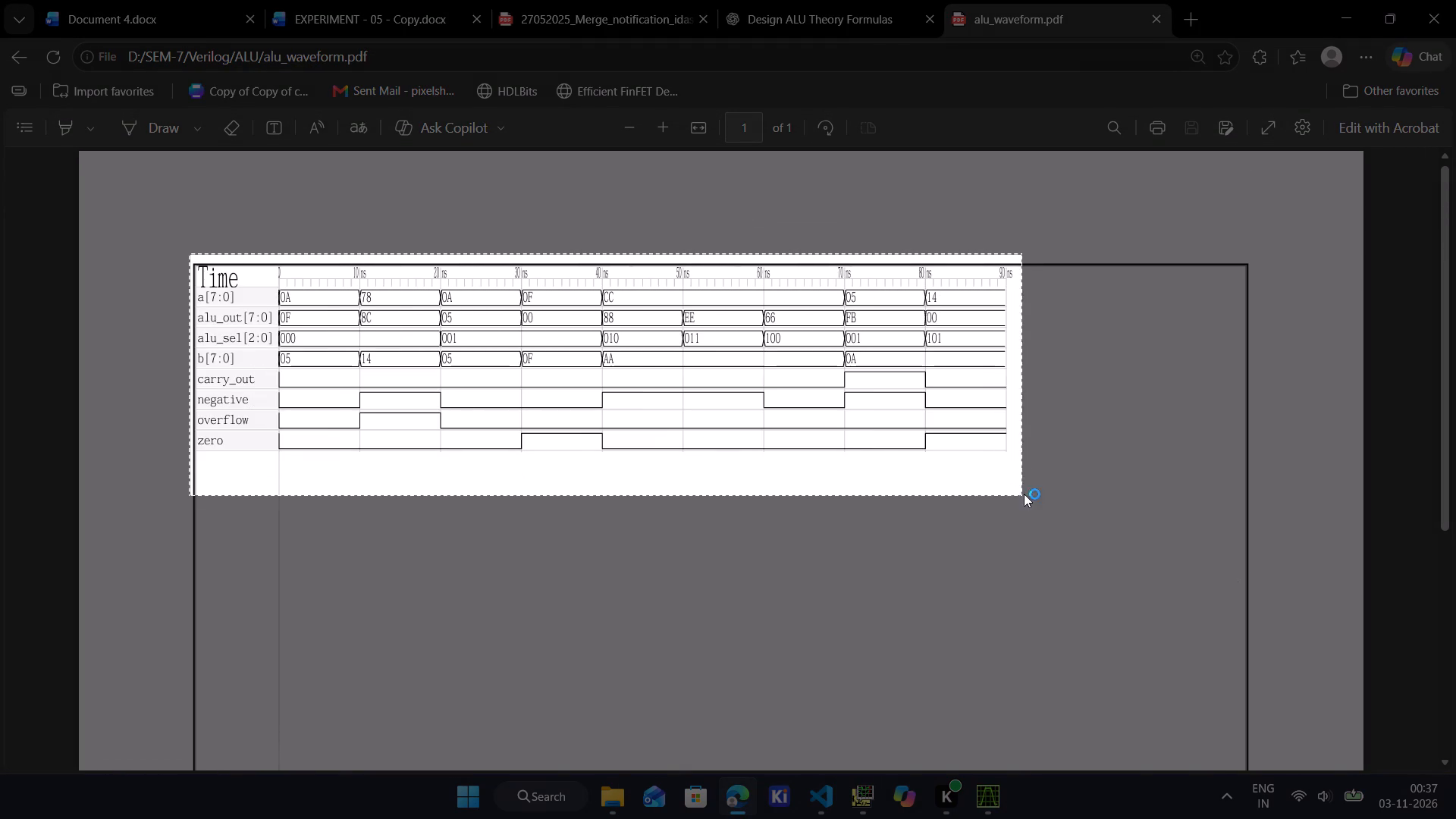
{"action": "left_click_drag", "start_coordinate": [1024, 494], "coordinate": [1040, 484]}
{"action": "left_click", "coordinate": [297, 0]}
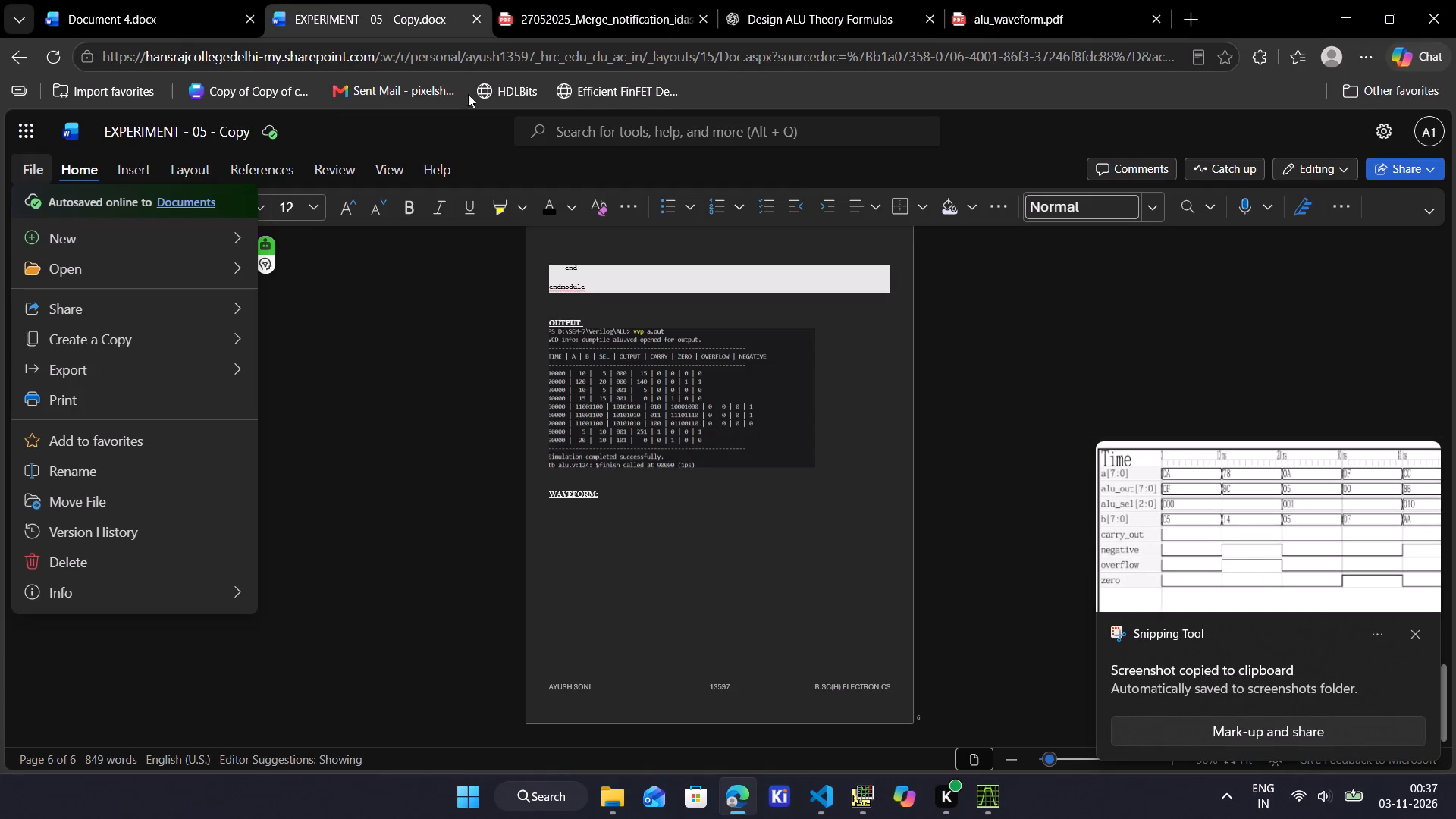
{"action": "left_click", "coordinate": [577, 513]}
{"action": "key", "text": "ctrl+v"}
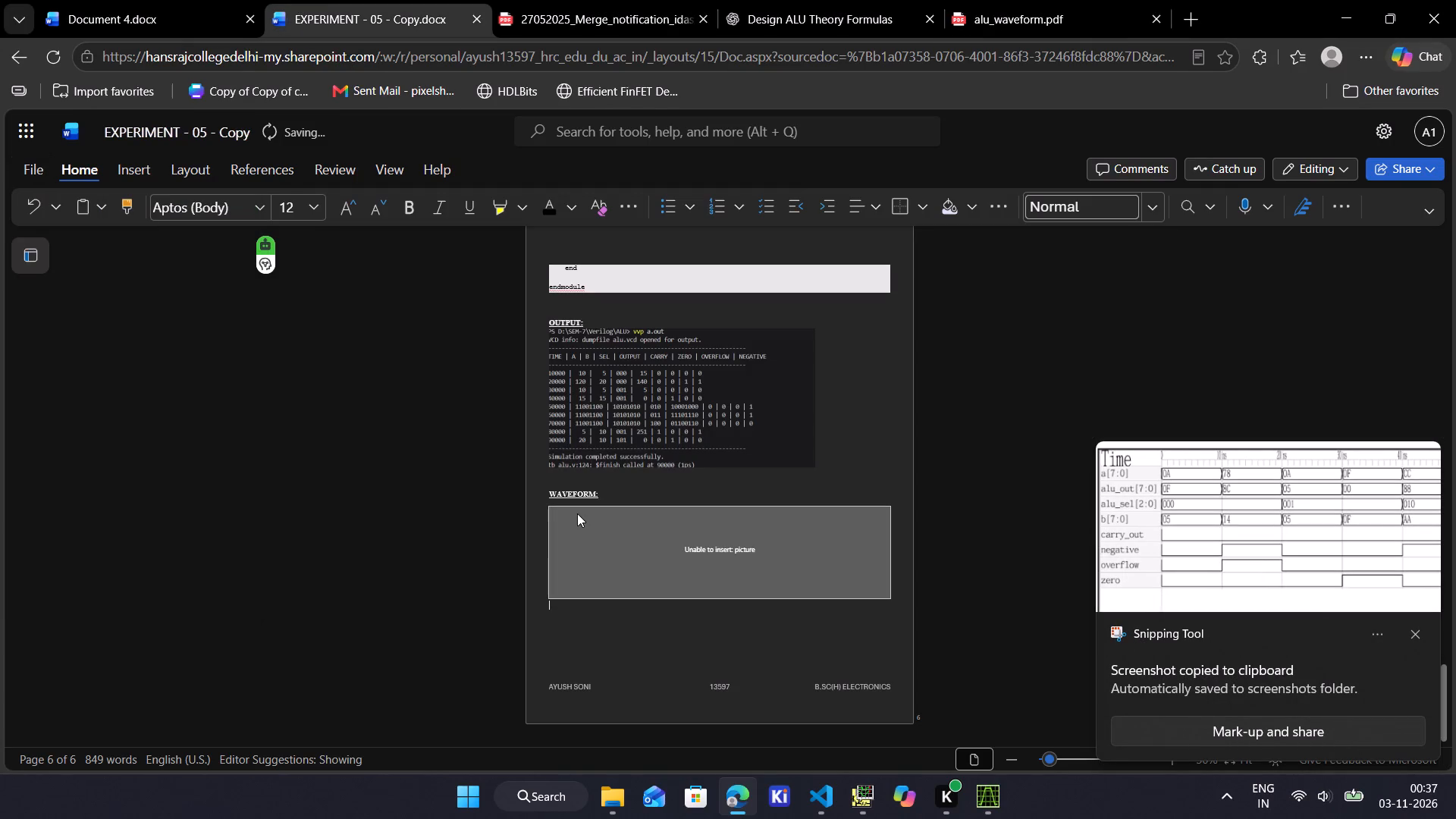
{"action": "left_click", "coordinate": [745, 564]}
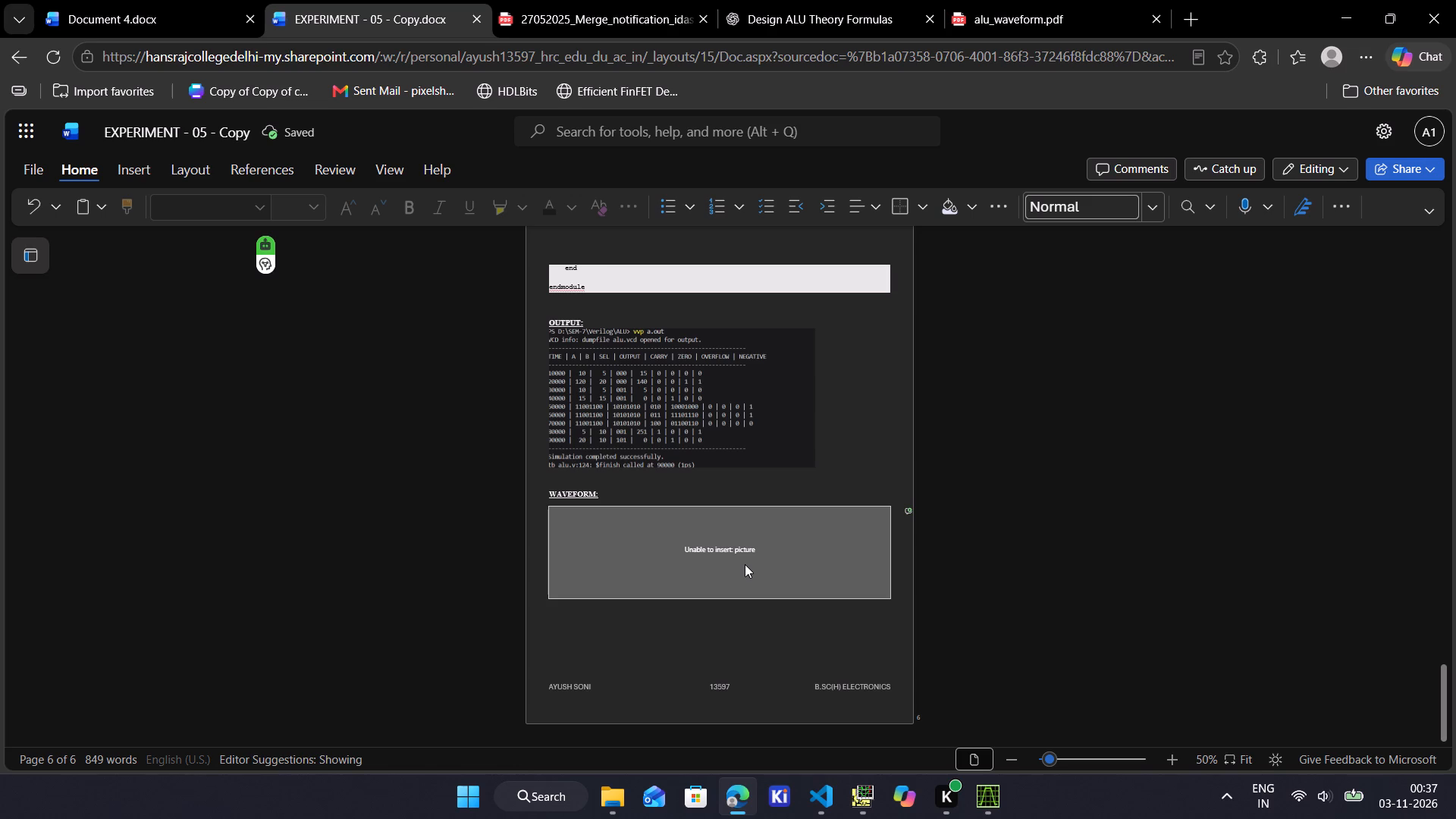
{"action": "key", "text": "ctrl+z"}
{"action": "key", "text": "ctrl+v"}
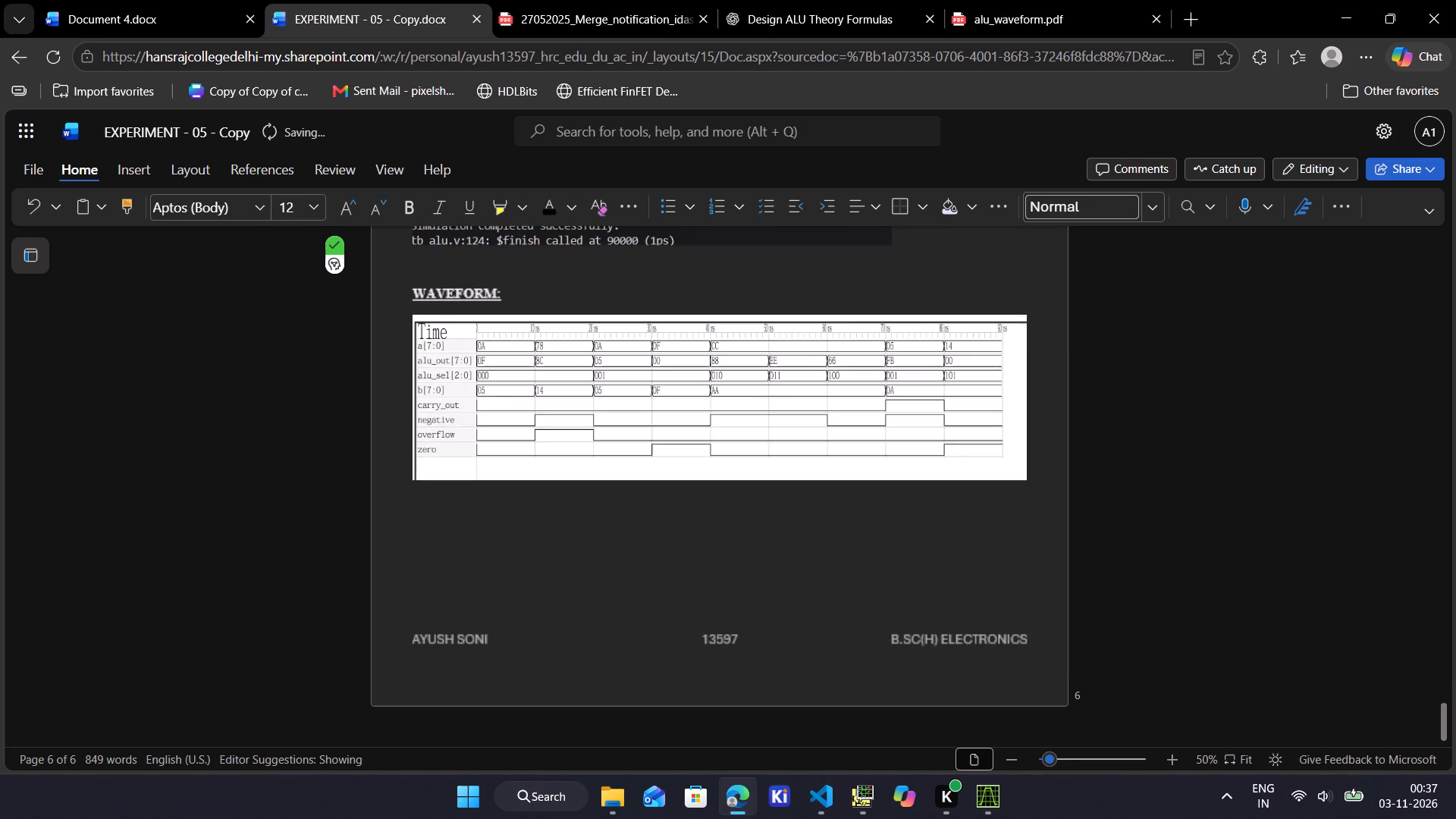
Download a copy of the Experiment 04 report as a Word document.
{"action": "scroll", "coordinate": [976, 614], "scroll_direction": "up", "scroll_amount": 5}
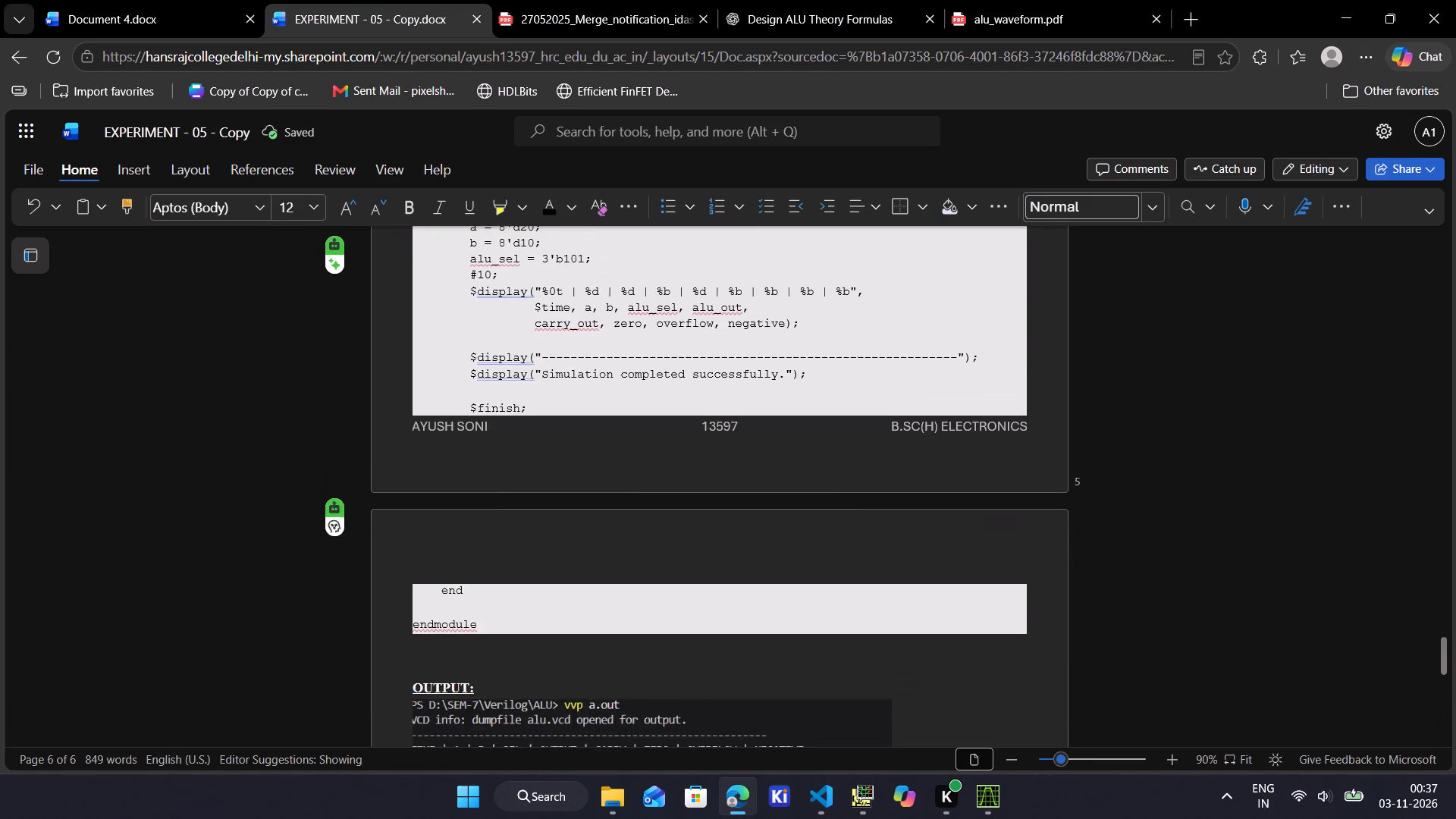
{"action": "scroll", "coordinate": [976, 614], "scroll_direction": "down", "scroll_amount": 3}
{"action": "scroll", "coordinate": [976, 614], "scroll_direction": "up", "scroll_amount": 11}
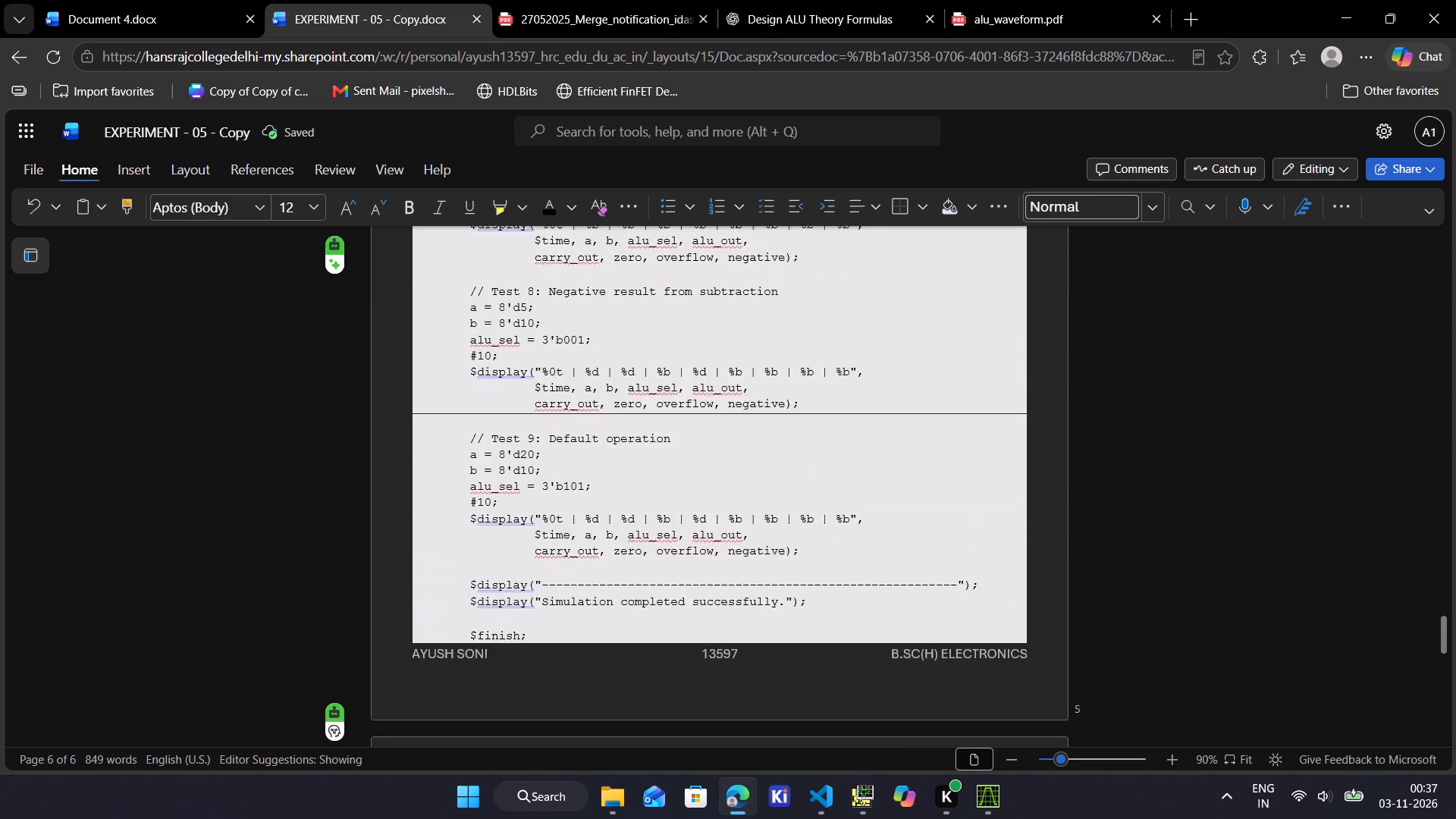
{"action": "scroll", "coordinate": [976, 614], "scroll_direction": "up", "scroll_amount": 8}
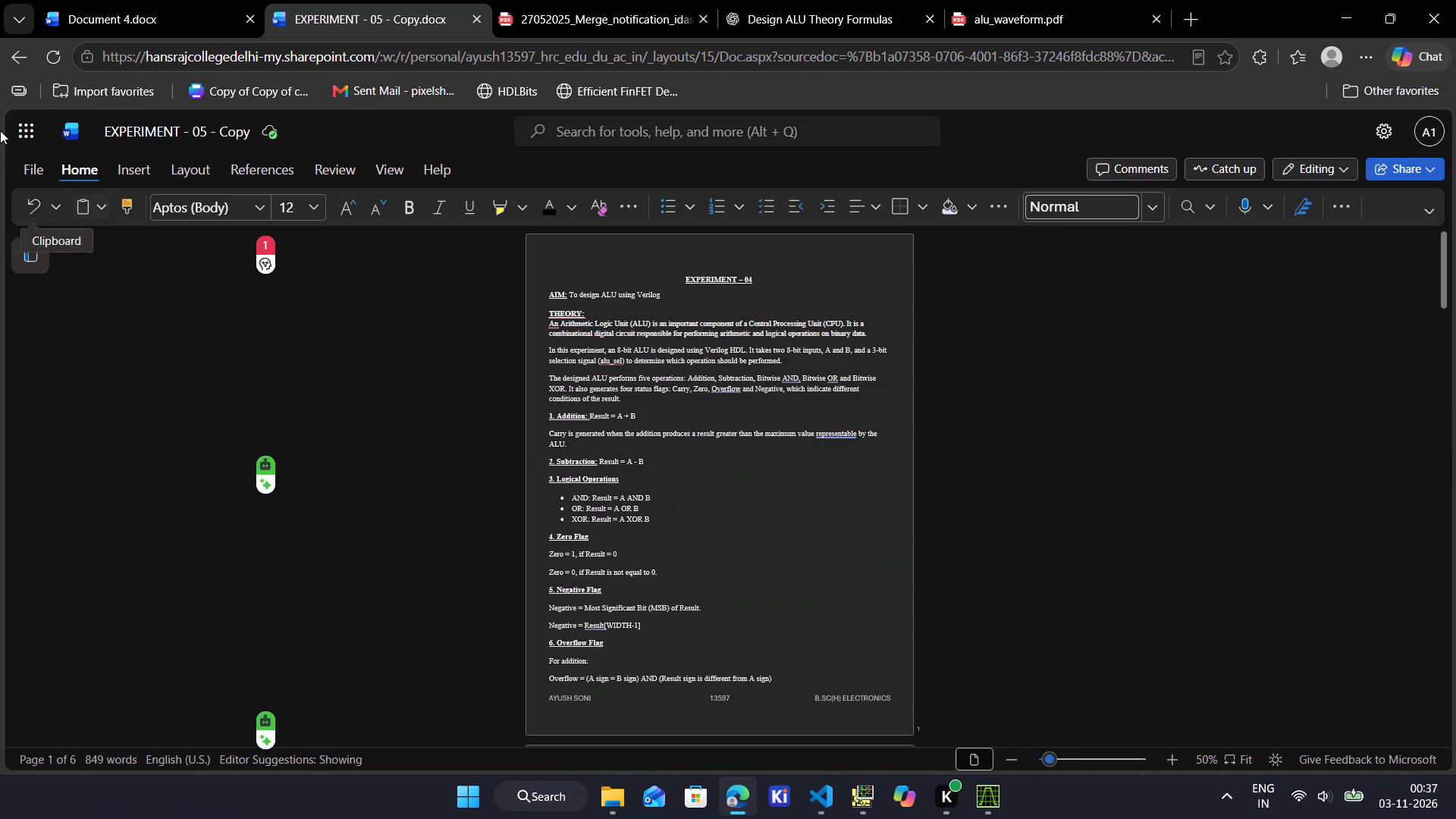
{"action": "left_click", "coordinate": [26, 165]}
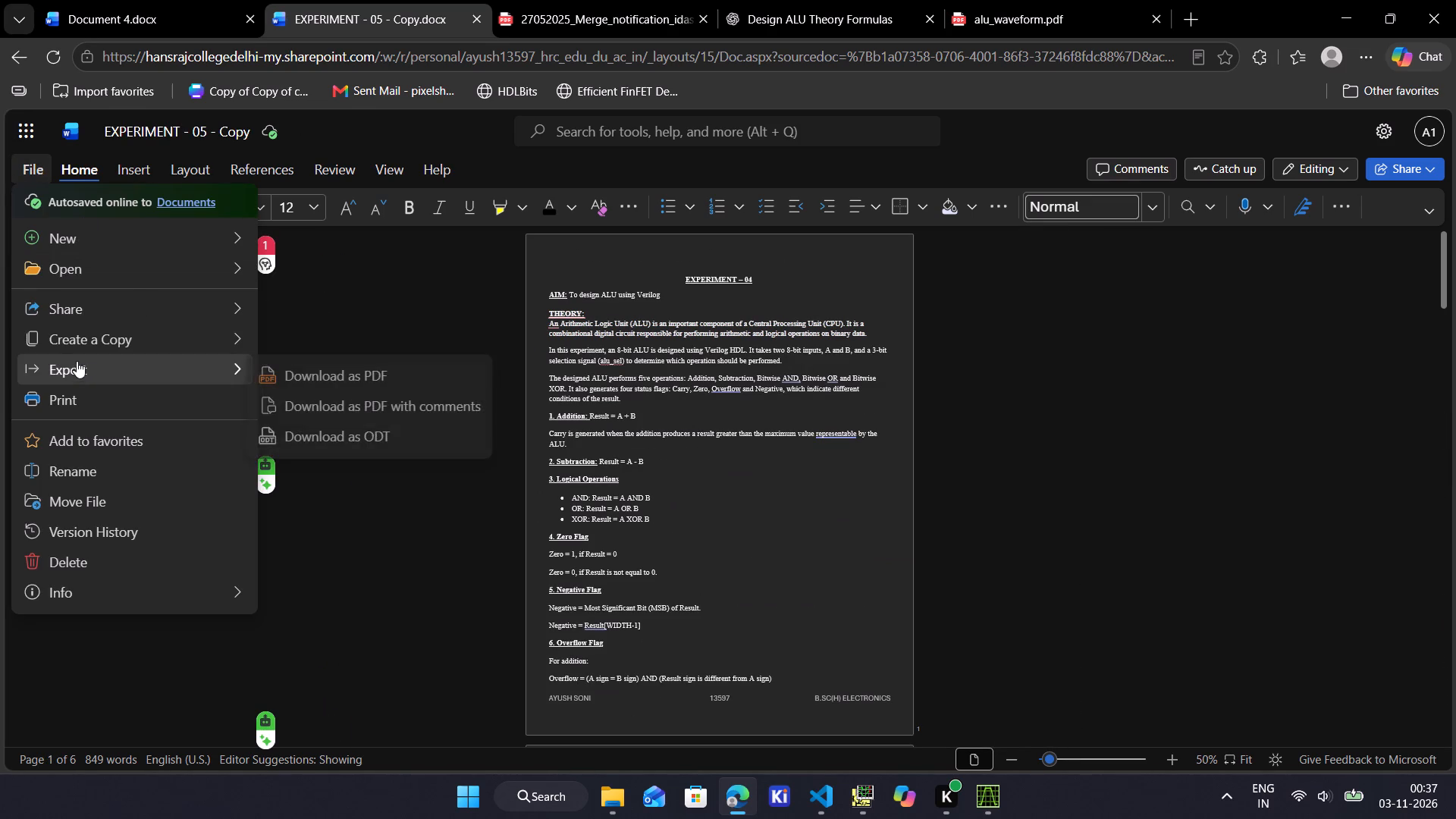
{"action": "left_click", "coordinate": [307, 374]}
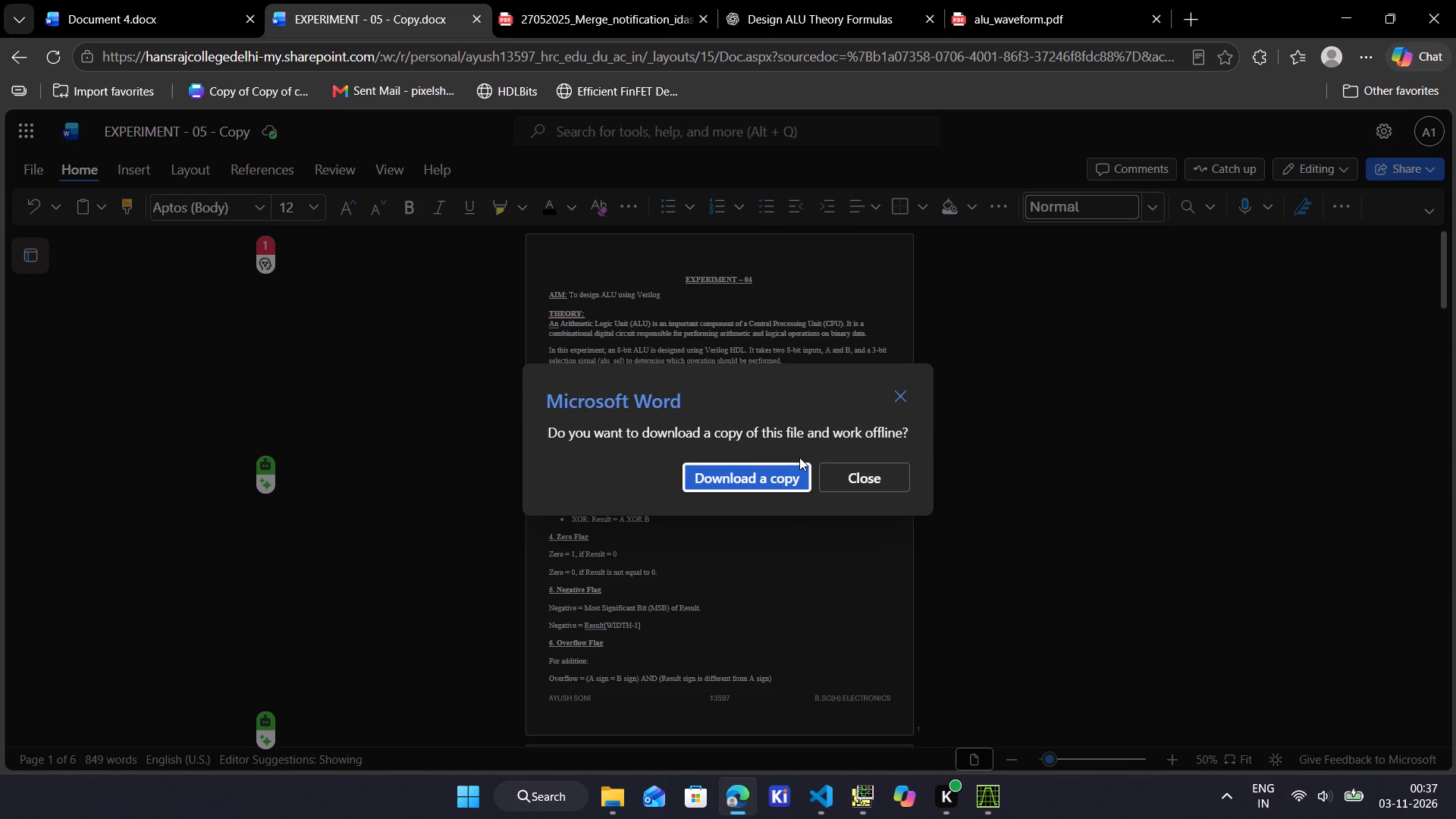
{"action": "left_click", "coordinate": [759, 478]}
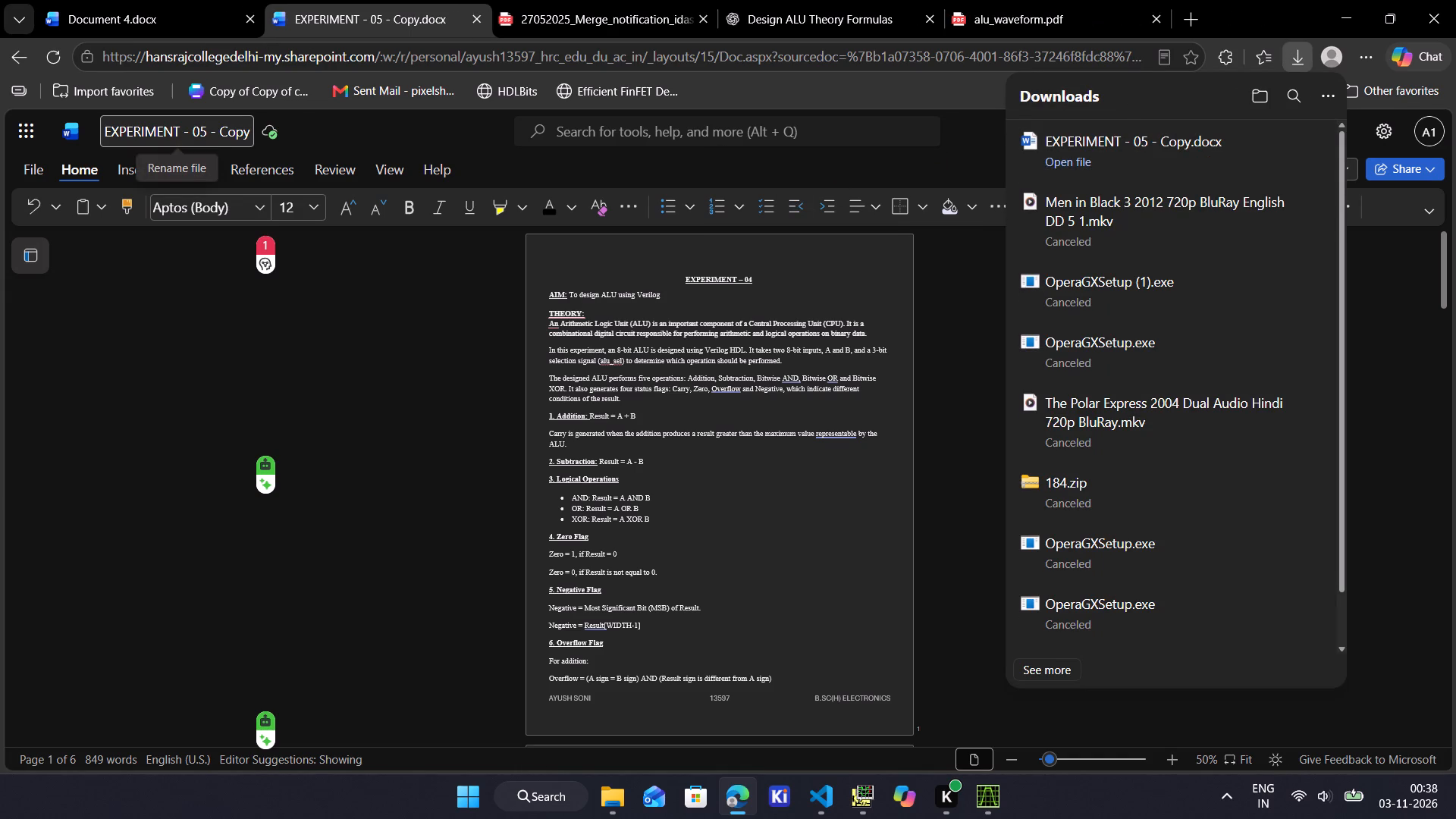
Rename the online report as EXPERIMENT - 04.
{"action": "left_click", "coordinate": [249, 130]}
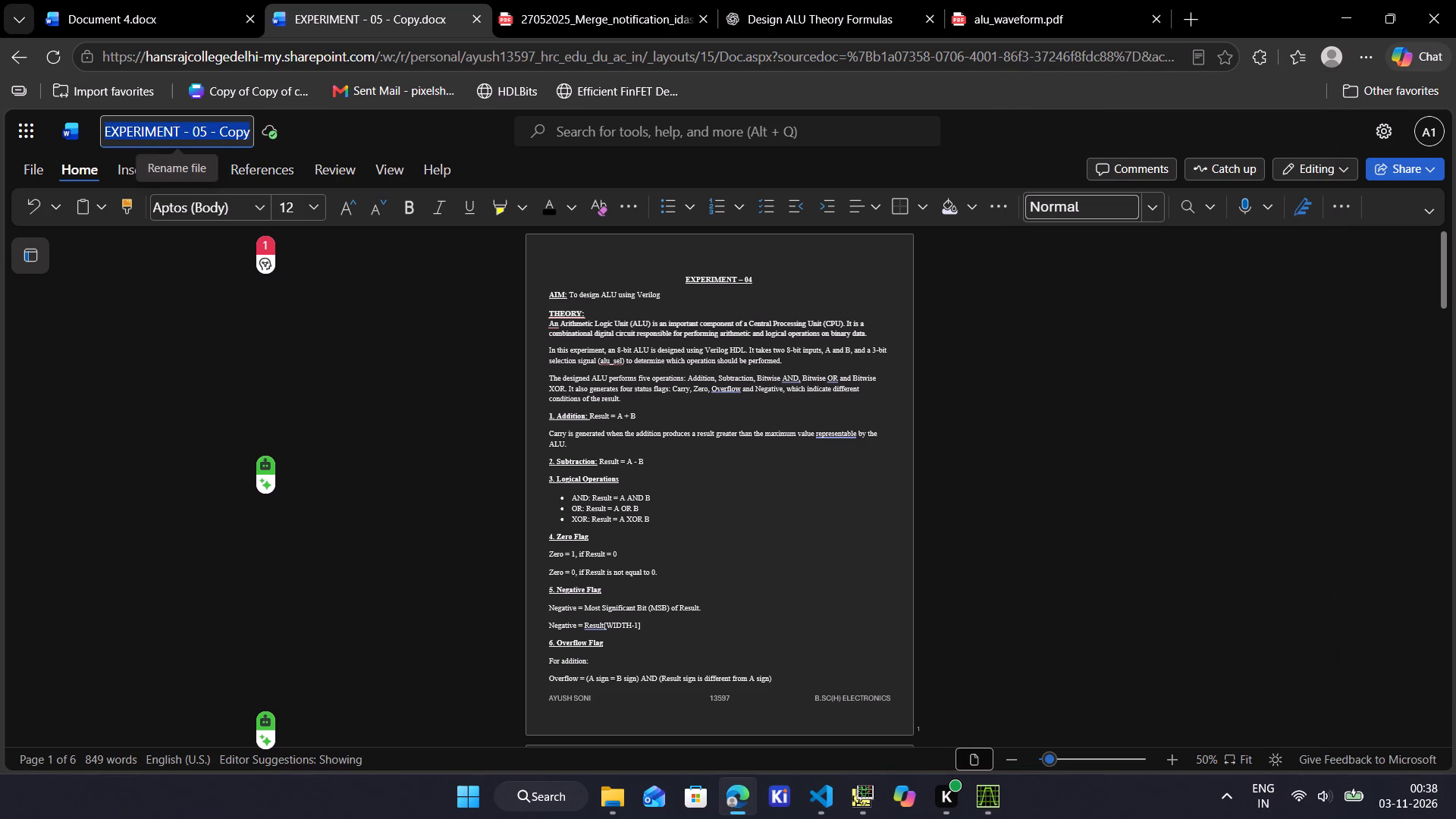
{"action": "left_click", "coordinate": [249, 130]}
{"action": "key", "text": "BackSpace"}
{"action": "key", "text": "BackSpace"}
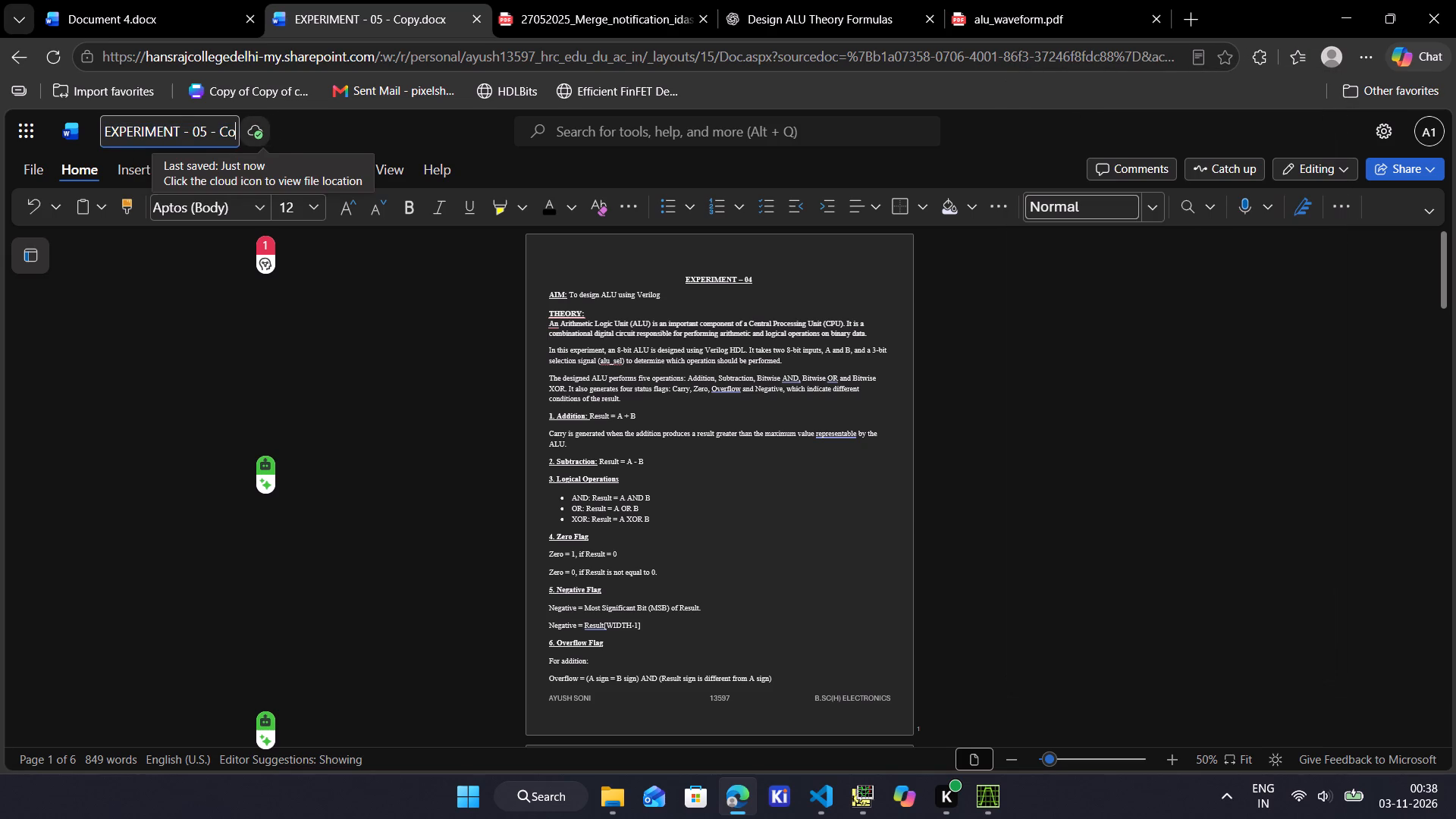
{"action": "key", "text": "BackSpace"}
{"action": "key", "text": "BackSpace"}
{"action": "key", "text": "BackSpace"}
{"action": "key", "text": "BackSpace"}
{"action": "key", "text": "BackSpace"}
{"action": "key", "text": "BackSpace"}
{"action": "key", "text": "4"}
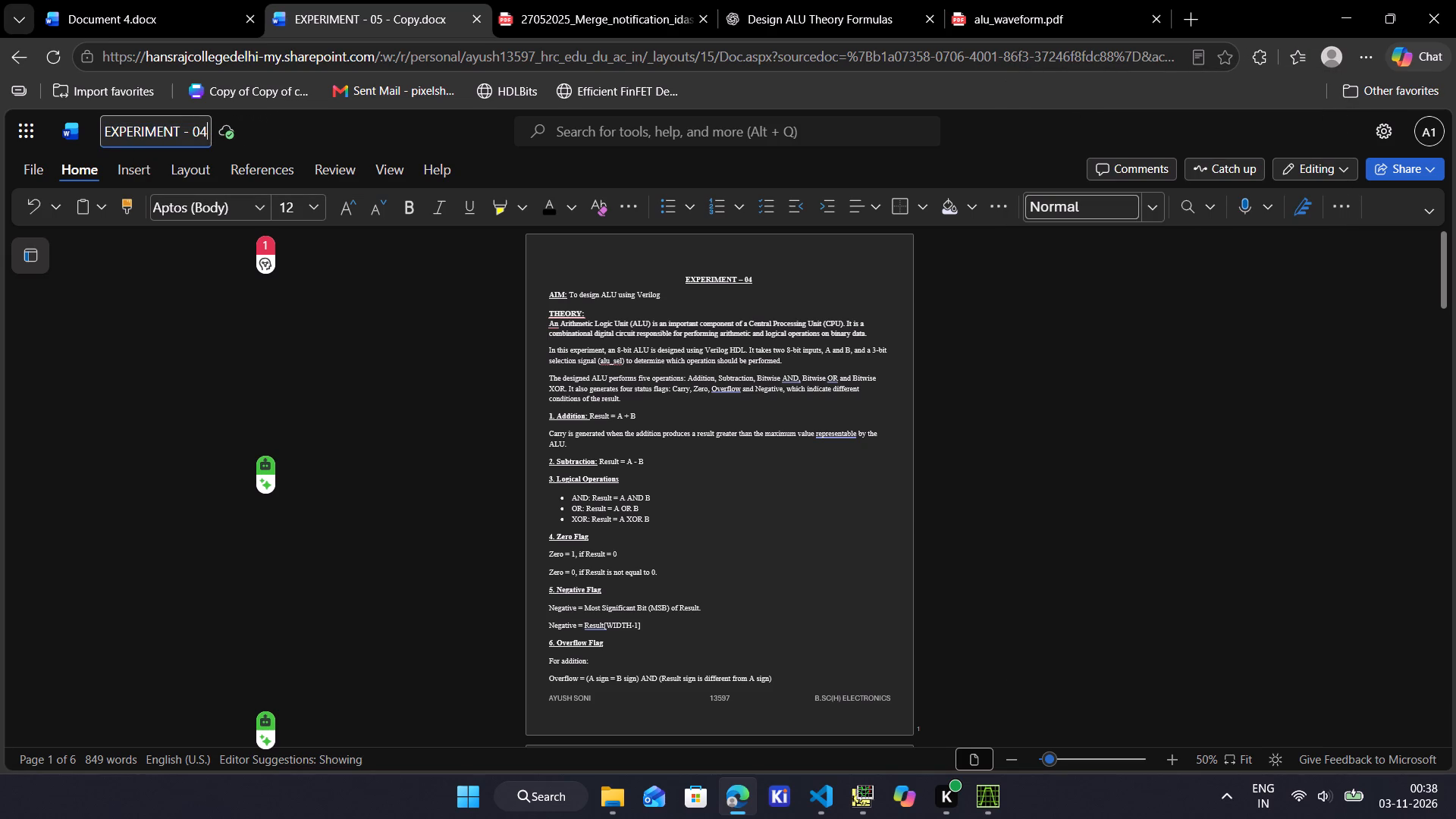
Download a Word copy of the renamed EXPERIMENT - 04 report.
{"action": "left_click", "coordinate": [41, 174]}
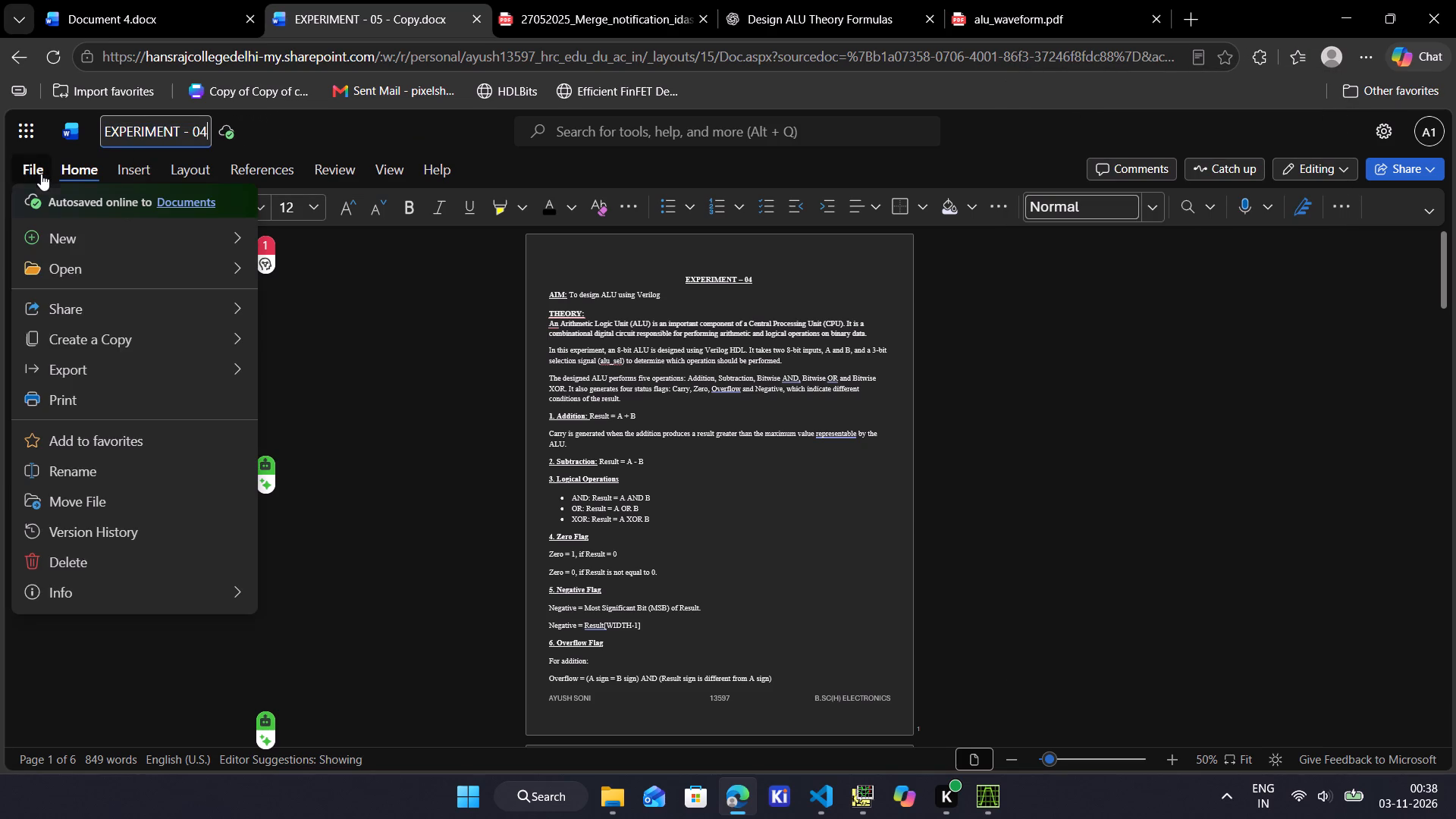
{"action": "left_click", "coordinate": [315, 371]}
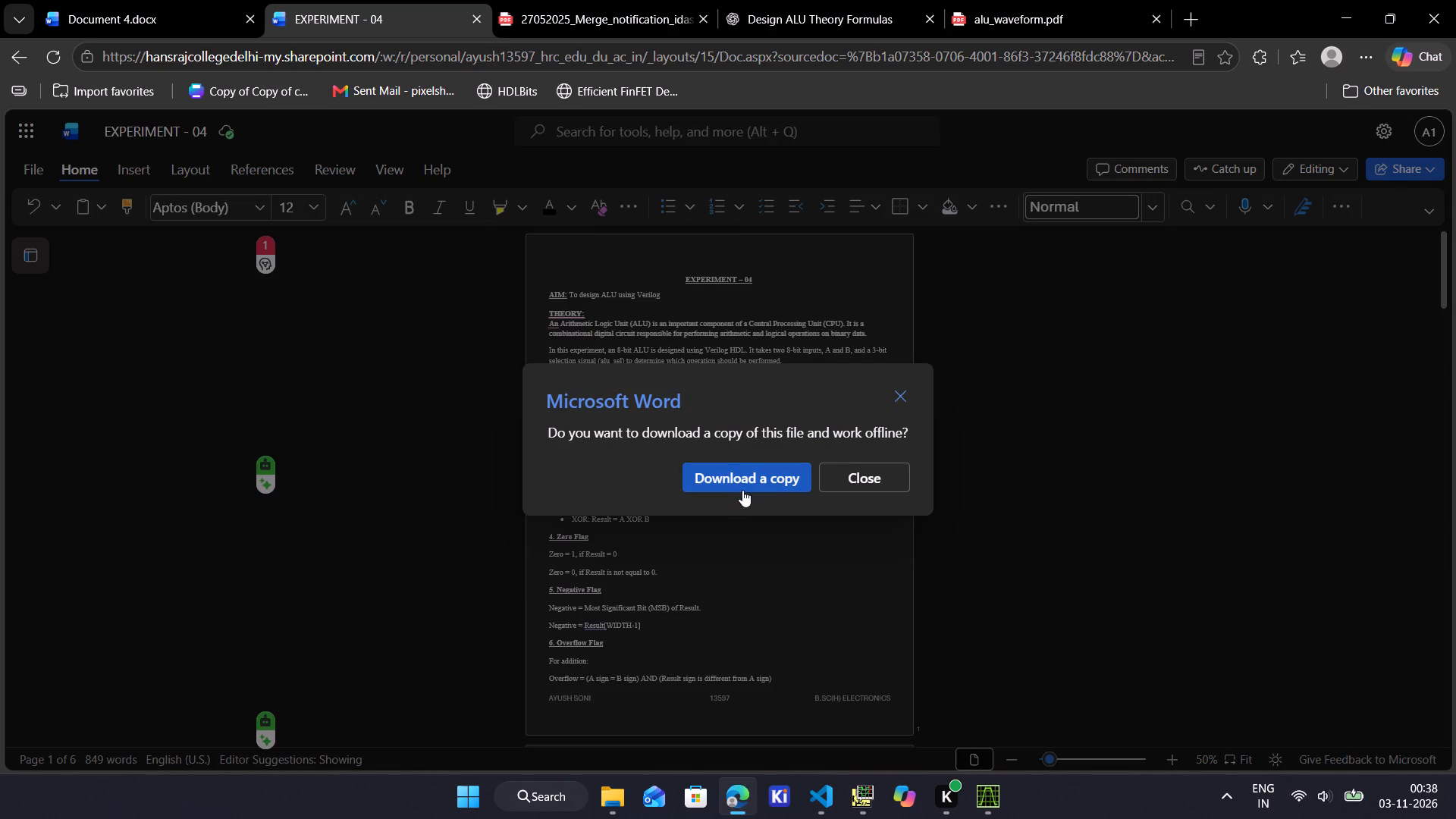
{"action": "left_click", "coordinate": [748, 480]}
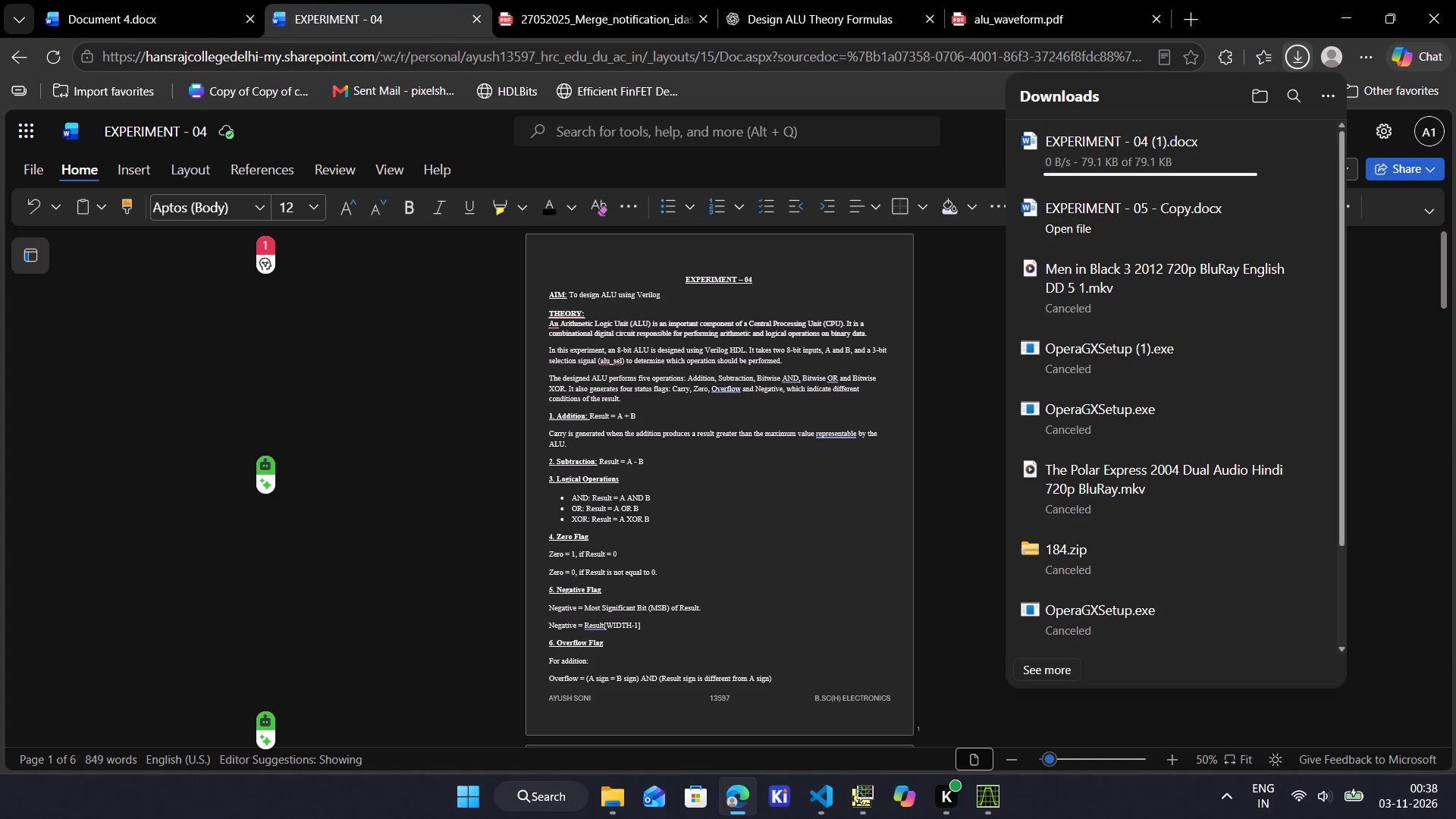
Copy the downloaded Experiment 04 Word file from Downloads into SEM-7 > CMOS_VLSI_DESIGN > Experiments on drive D.
{"action": "left_click", "coordinate": [617, 806]}
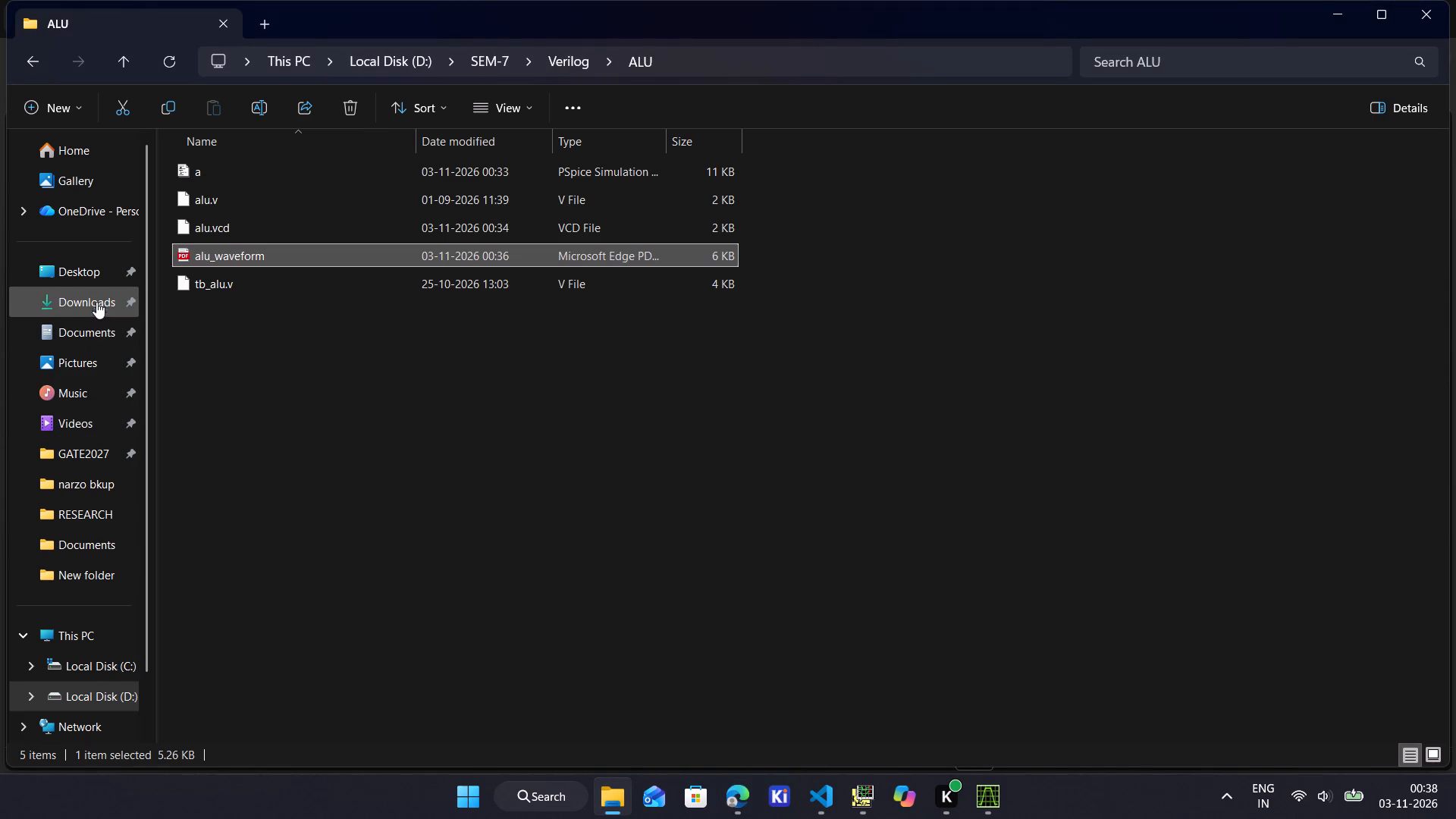
{"action": "left_click", "coordinate": [79, 312]}
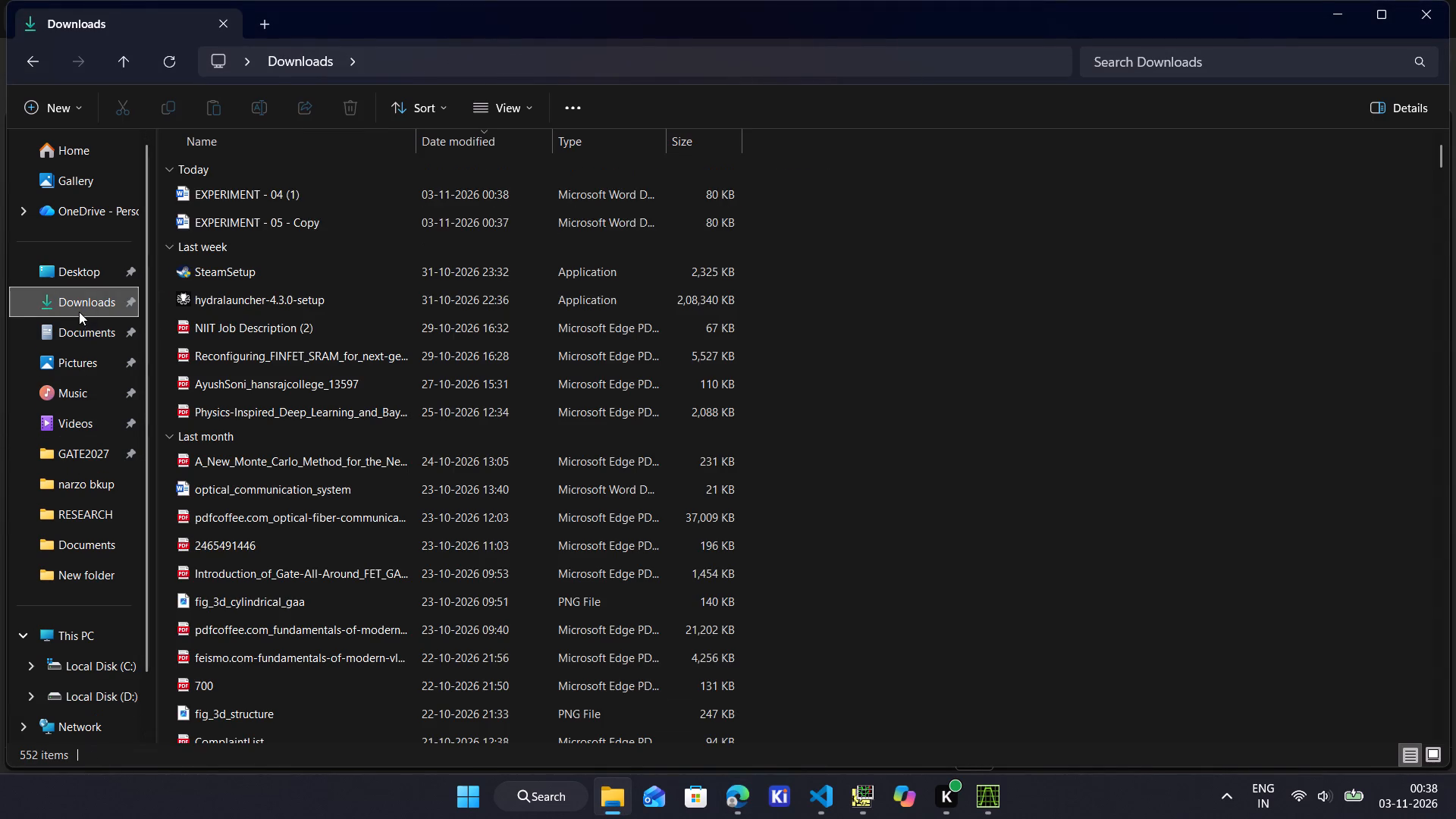
{"action": "left_click", "coordinate": [249, 199]}
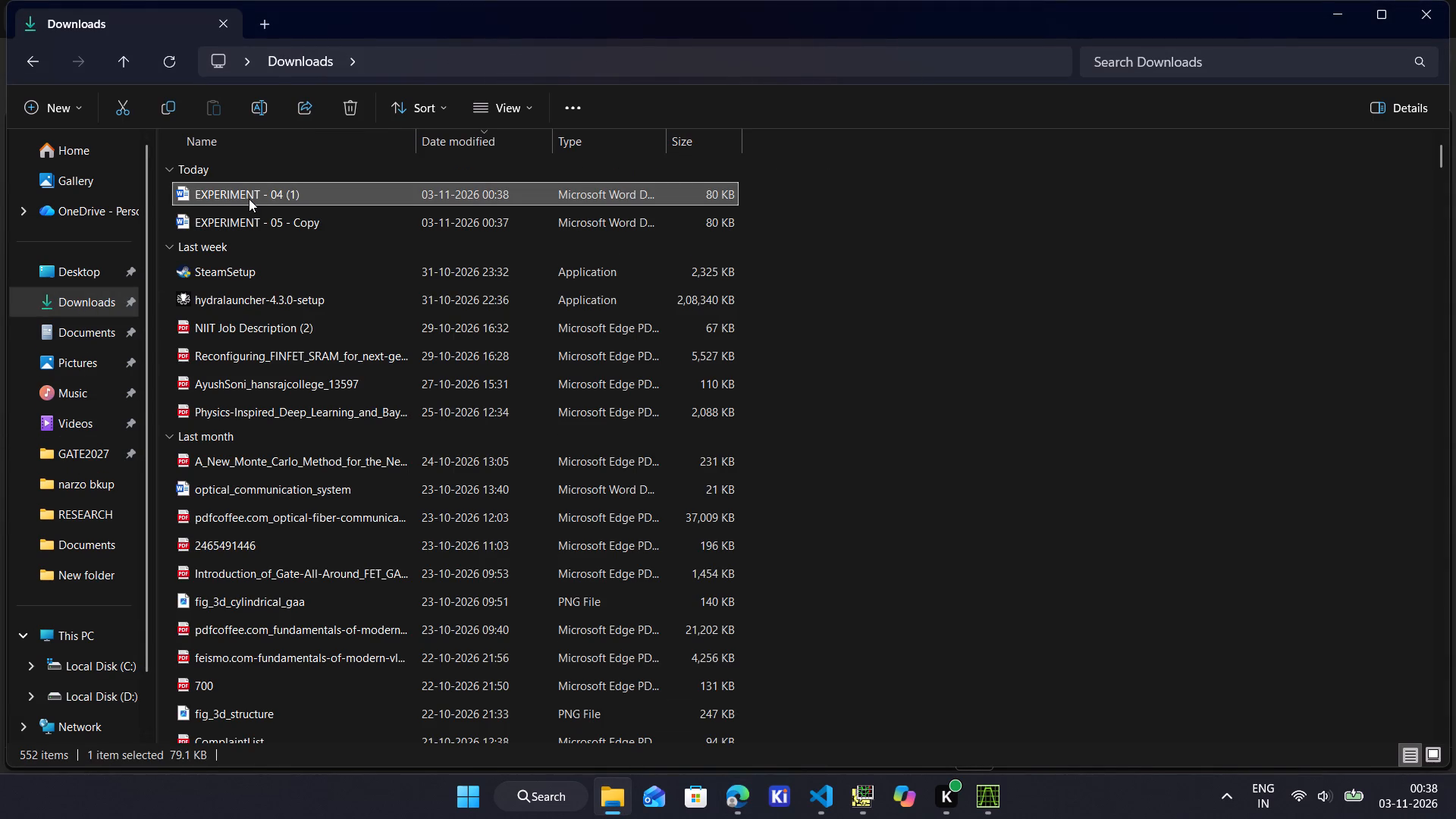
{"action": "key", "text": "ctrl+c"}
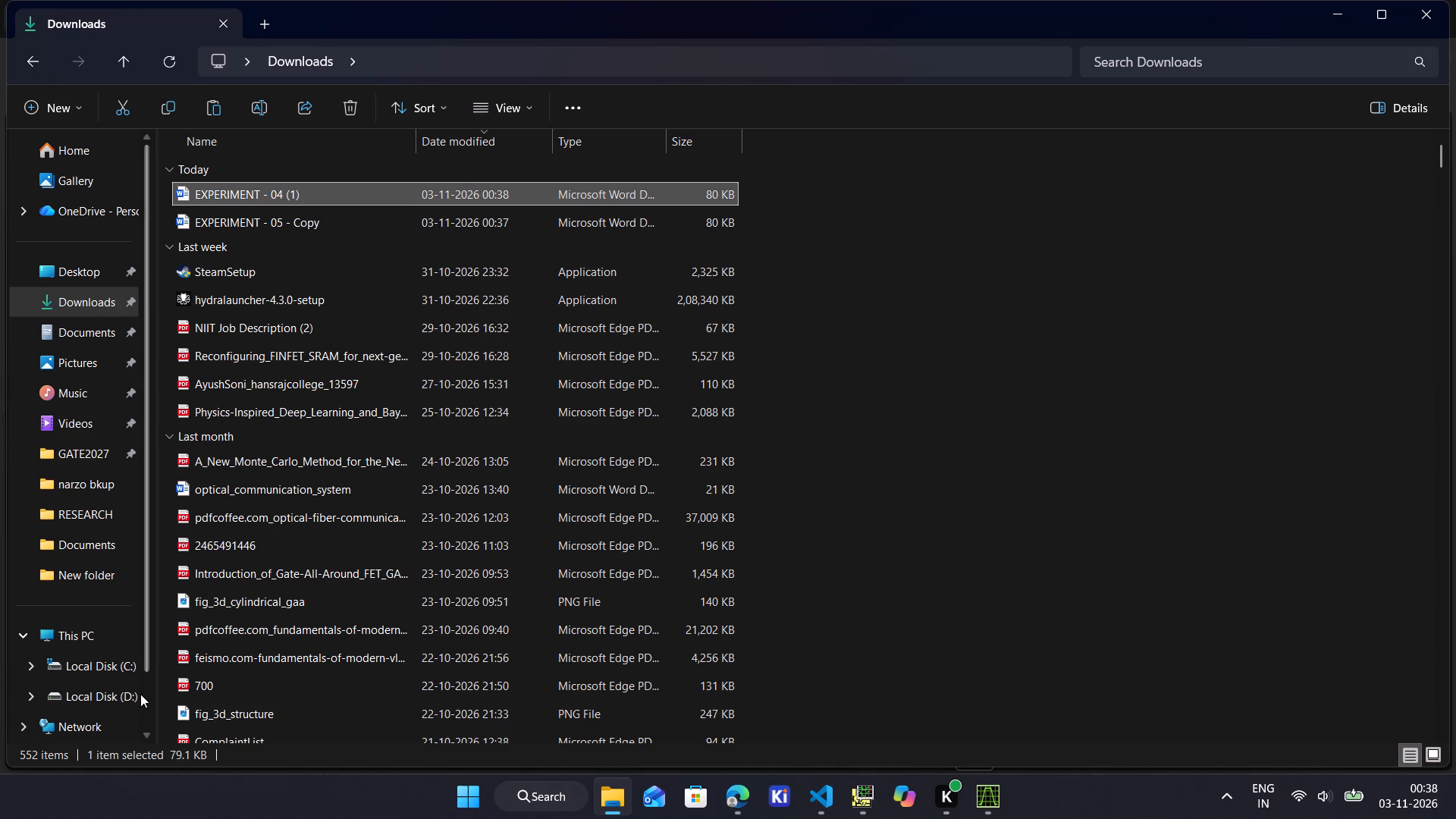
{"action": "left_click", "coordinate": [121, 697]}
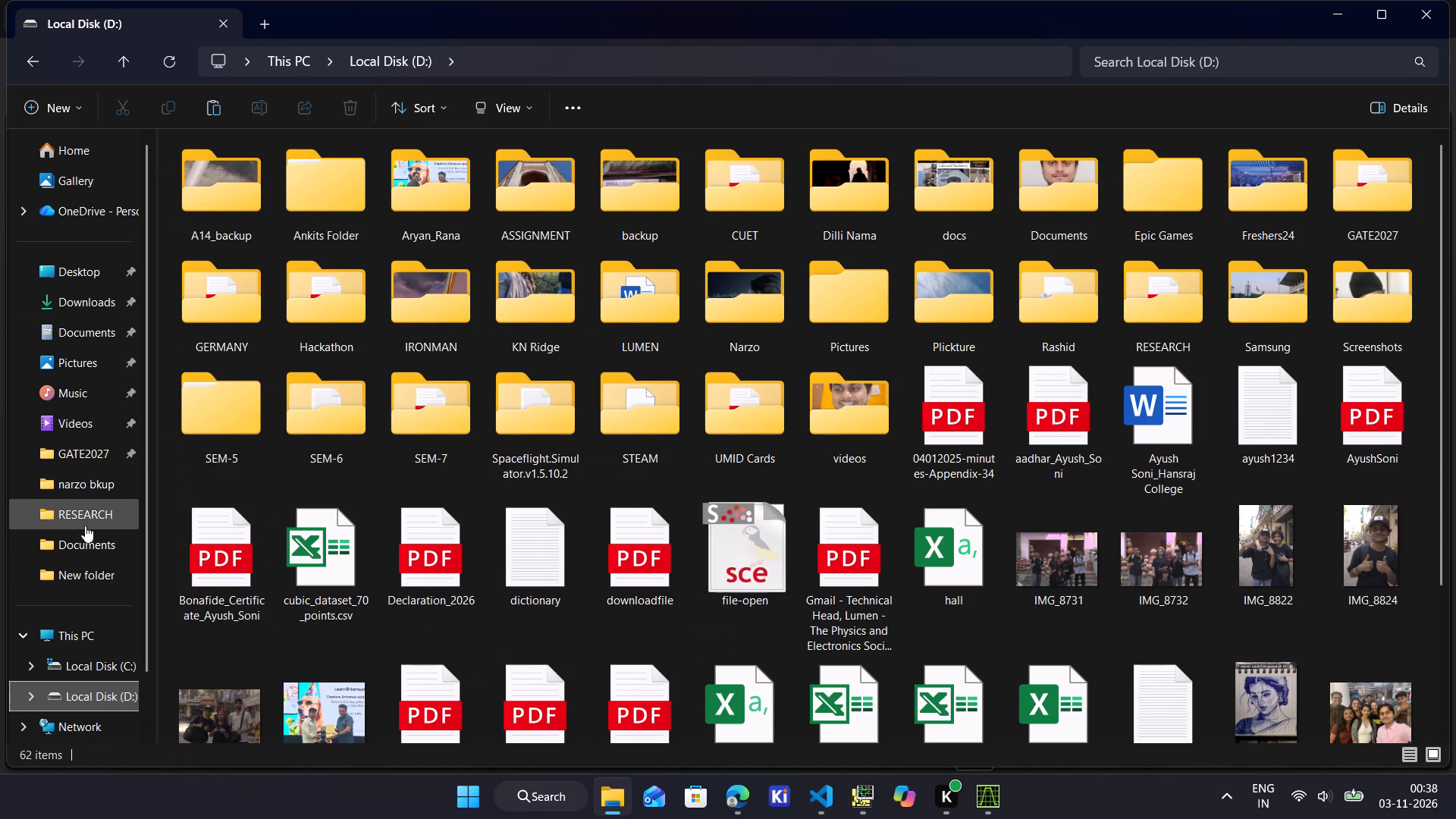
{"action": "double_click", "coordinate": [444, 409]}
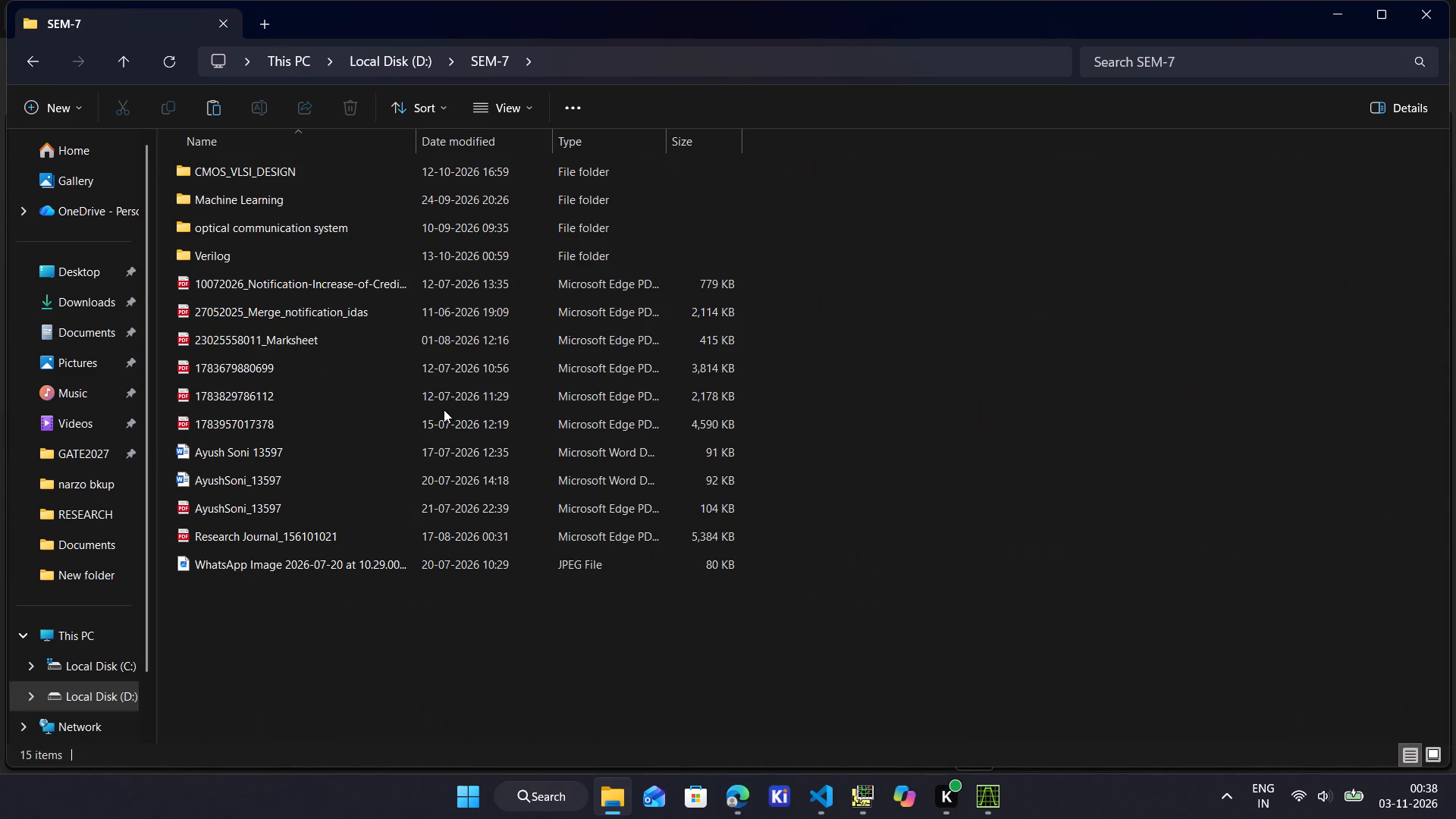
{"action": "double_click", "coordinate": [404, 177]}
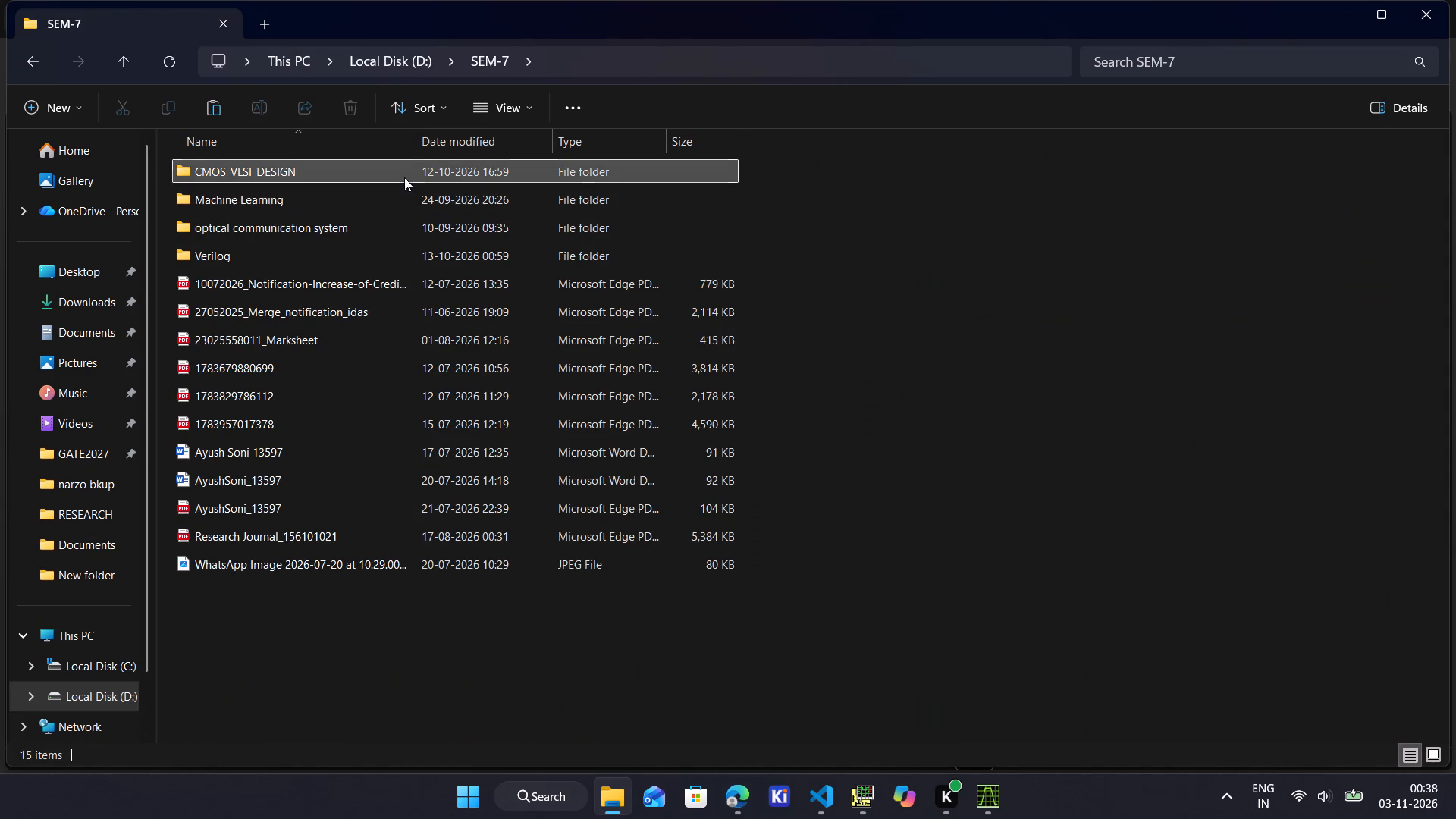
{"action": "double_click", "coordinate": [404, 177]}
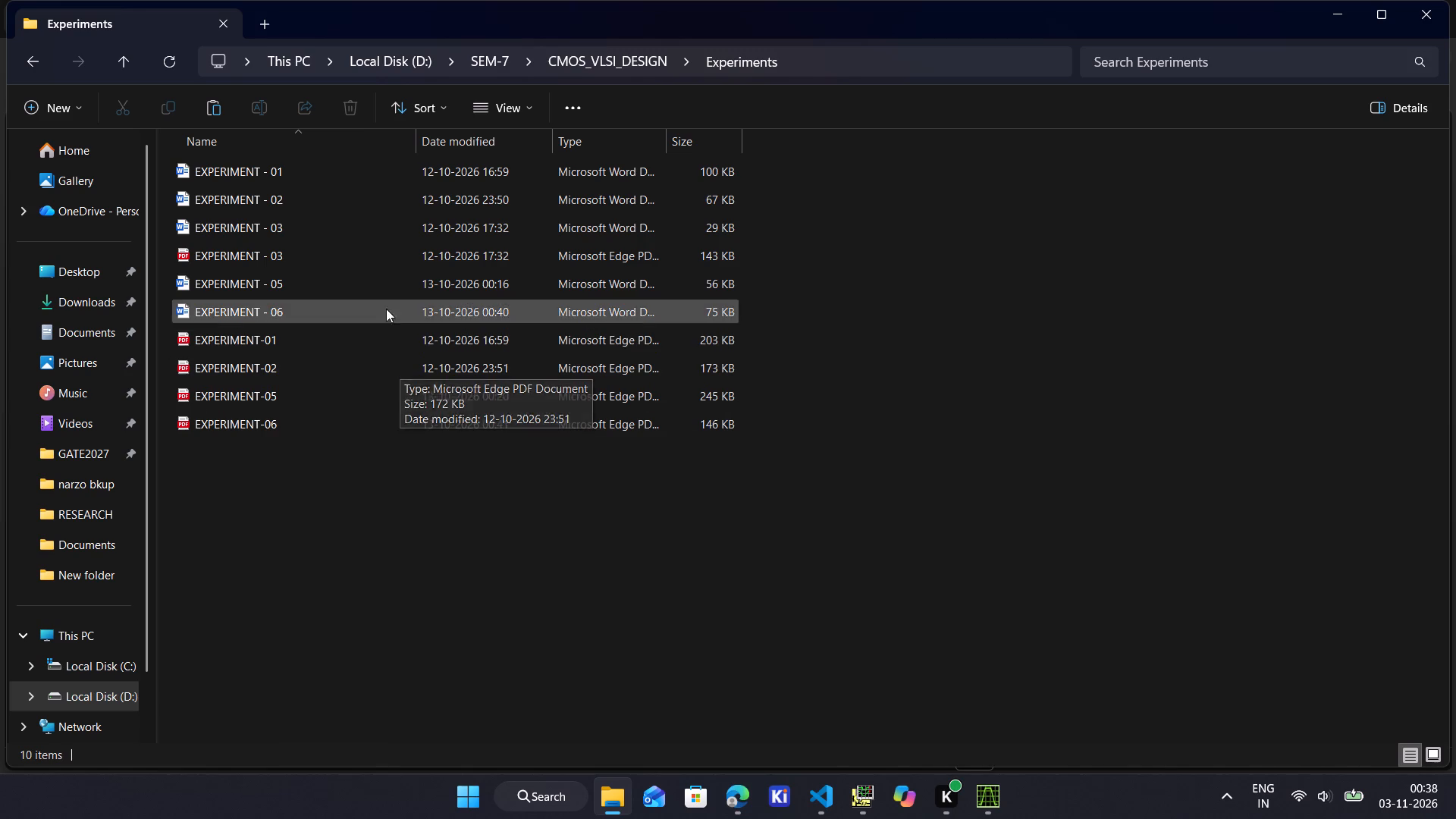
{"action": "key", "text": "ctrl+v"}
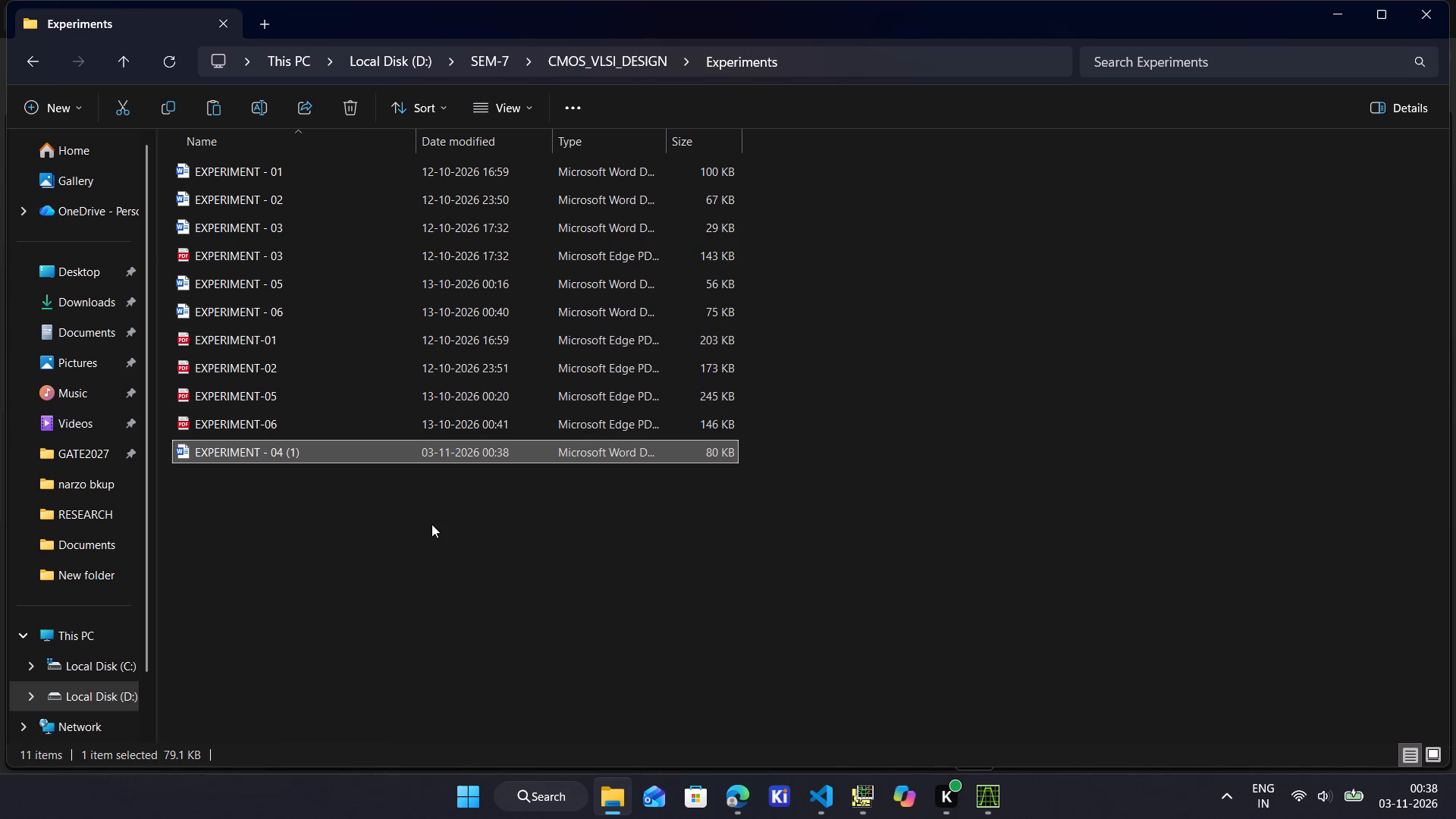
Export the EXPERIMENT - 04 report as a PDF and download it.
{"action": "left_click", "coordinate": [751, 817]}
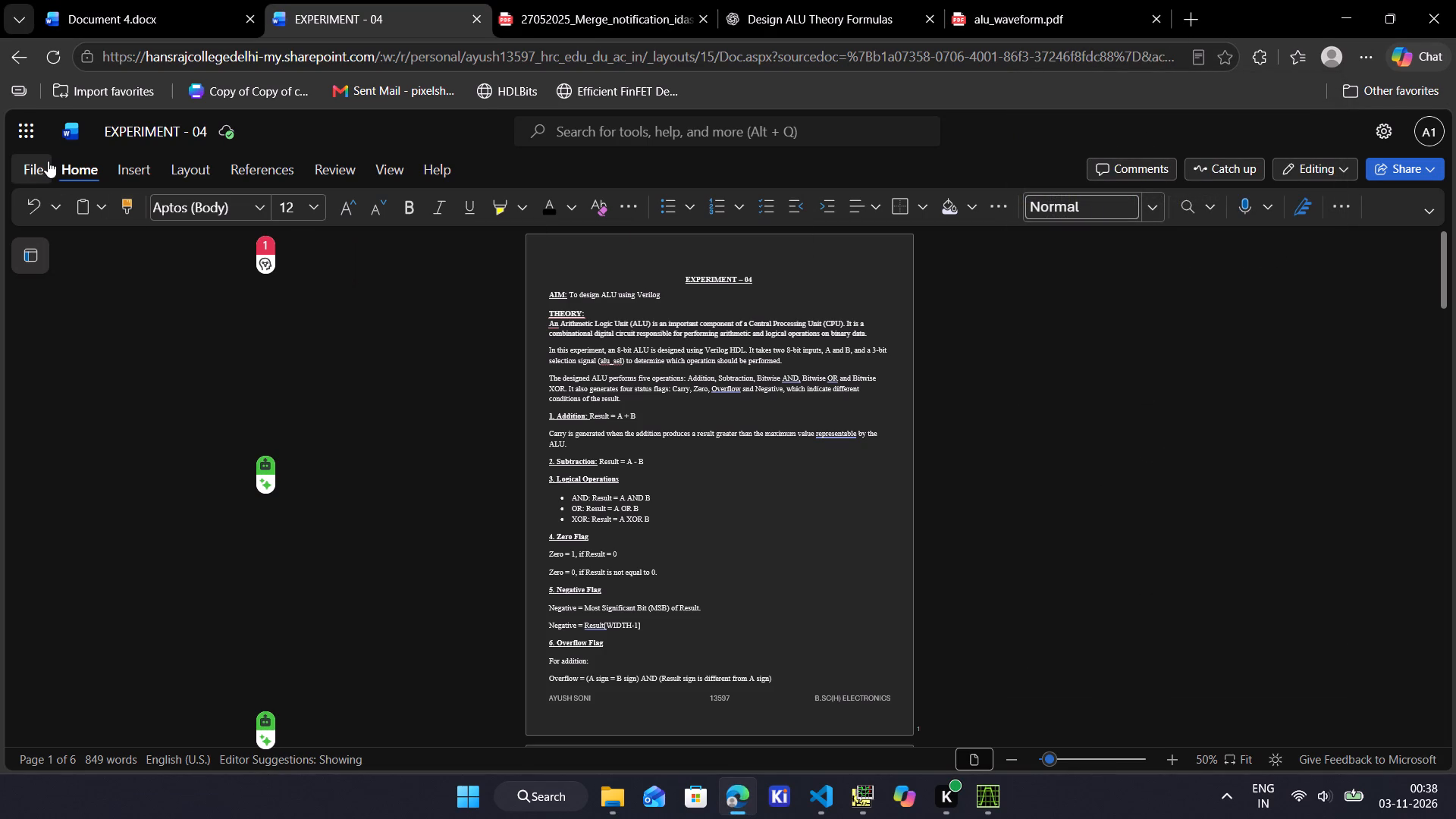
{"action": "left_click", "coordinate": [48, 160]}
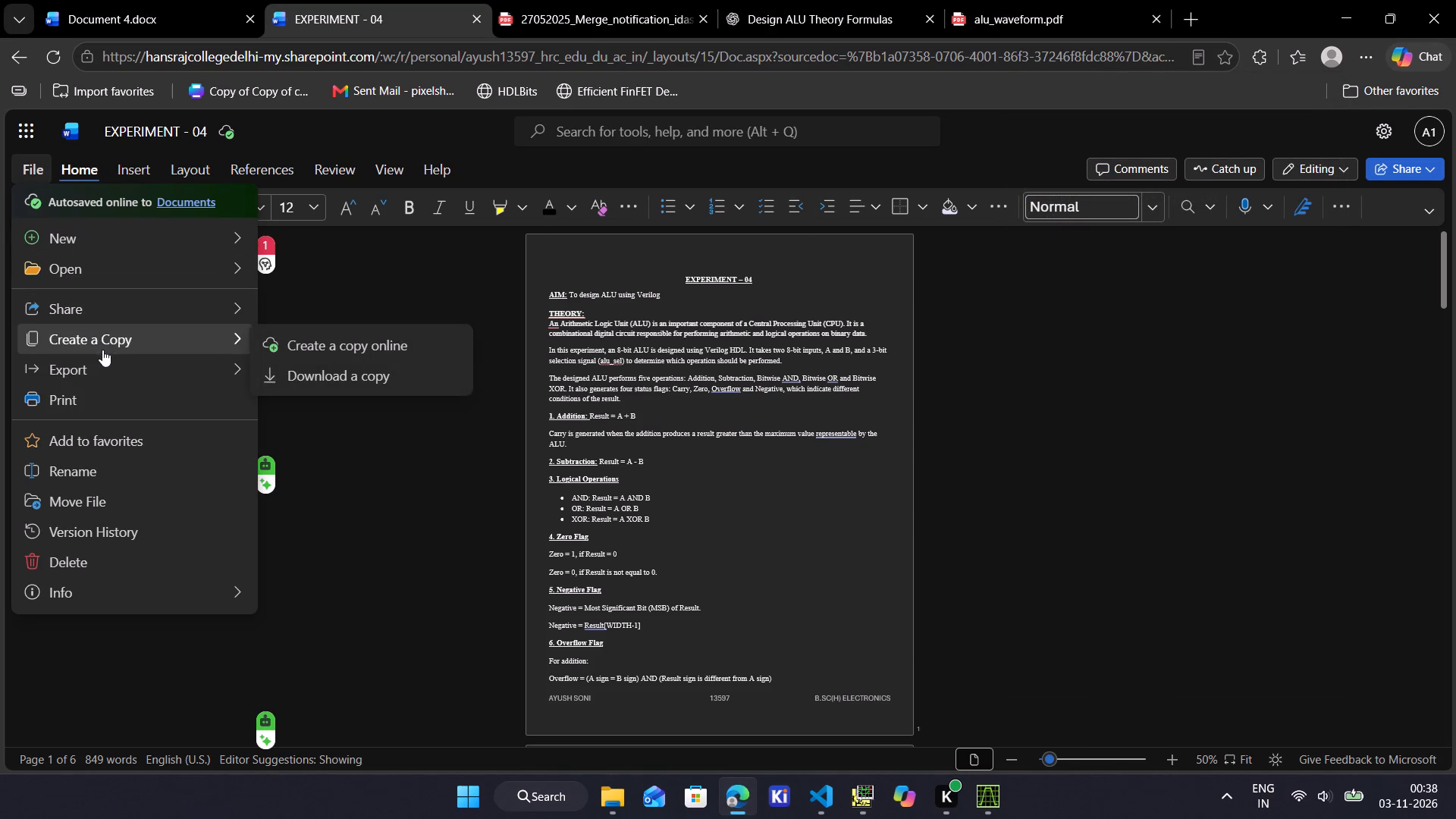
{"action": "left_click", "coordinate": [298, 365]}
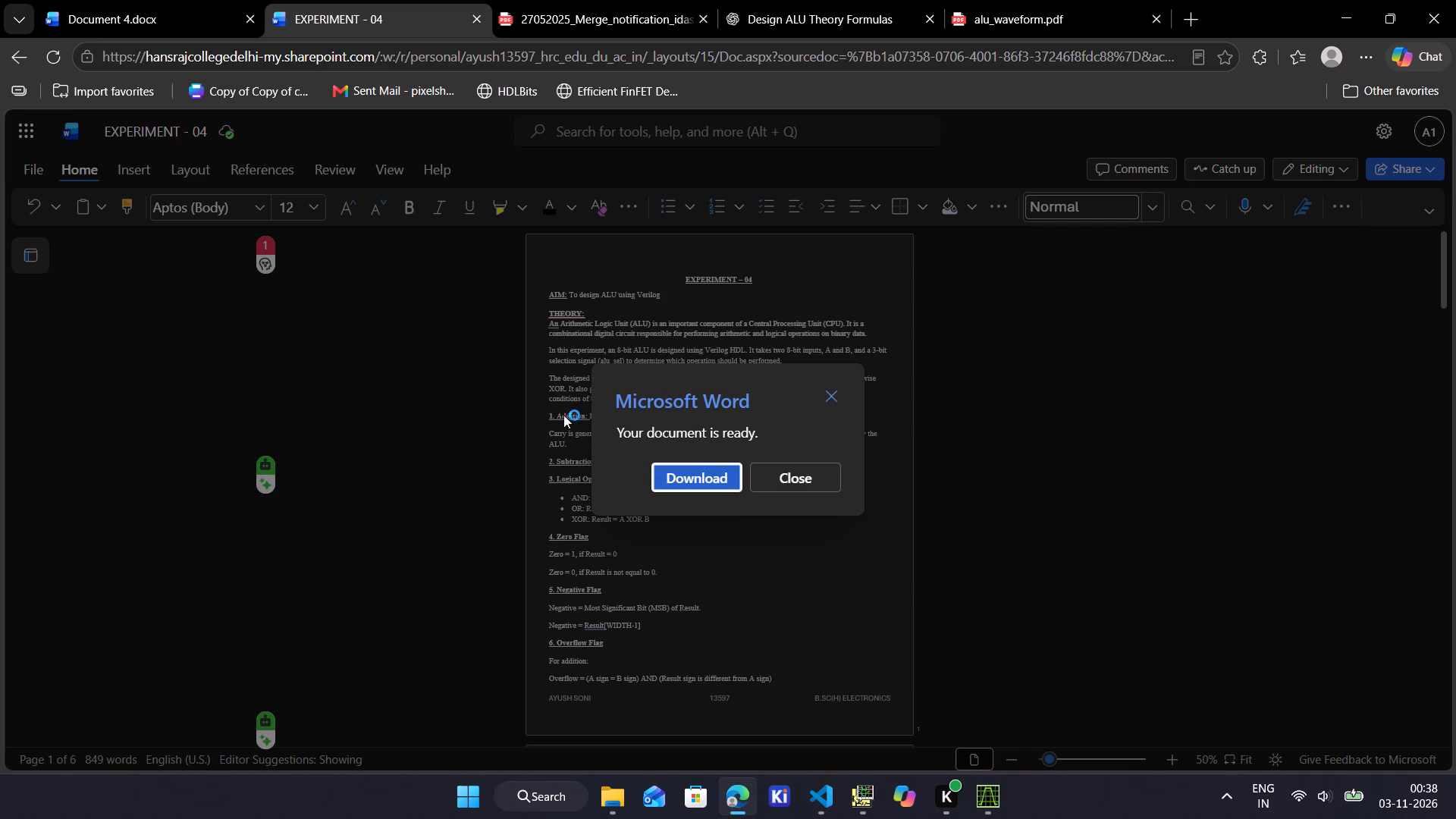
{"action": "left_click", "coordinate": [673, 479]}
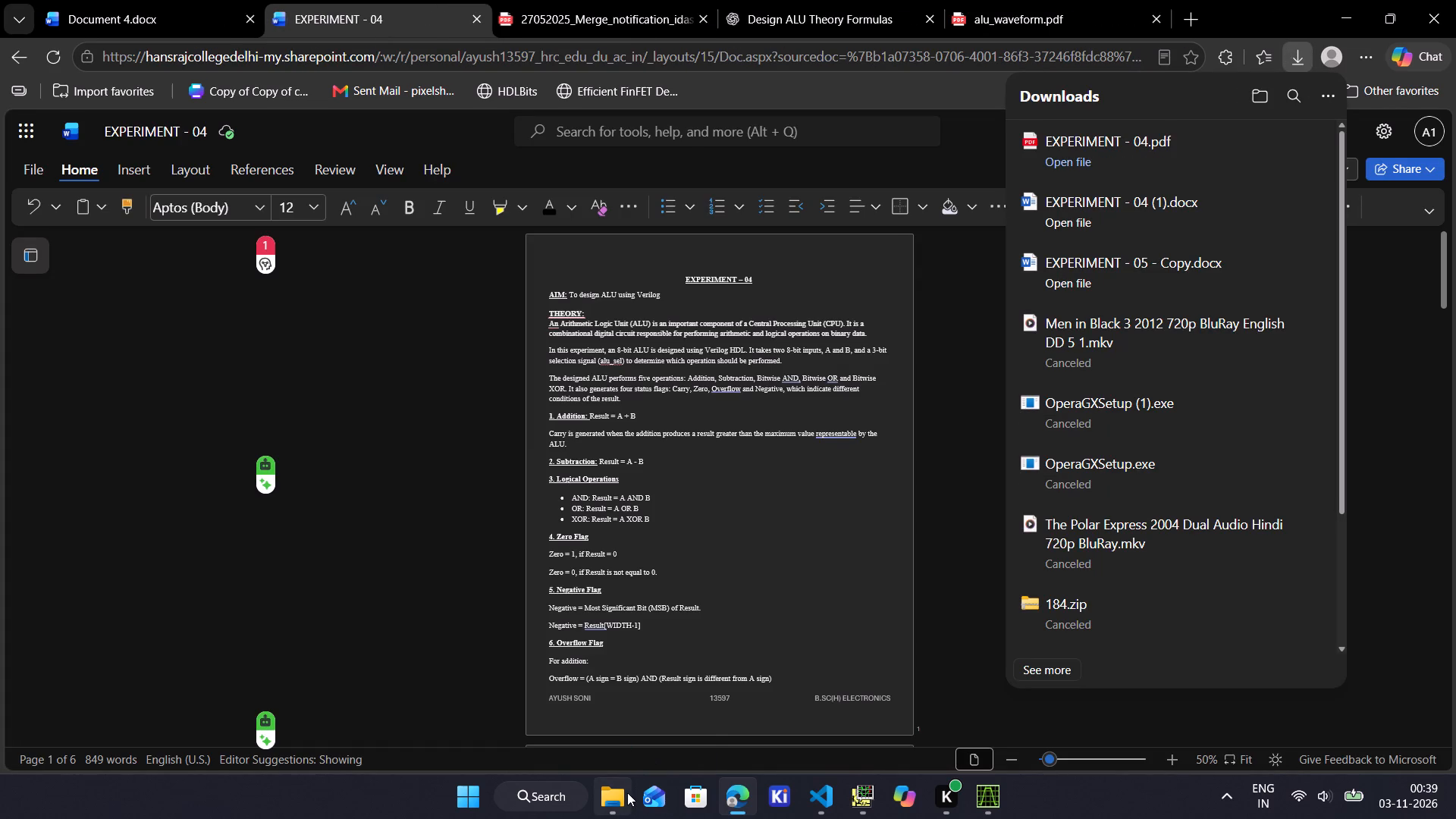
Copy the EXPERIMENT - 04 PDF from Downloads into the CMOS_VLSI_DESIGN > Experiments folder on drive D, refresh the folder and close it.
{"action": "left_click", "coordinate": [627, 792]}
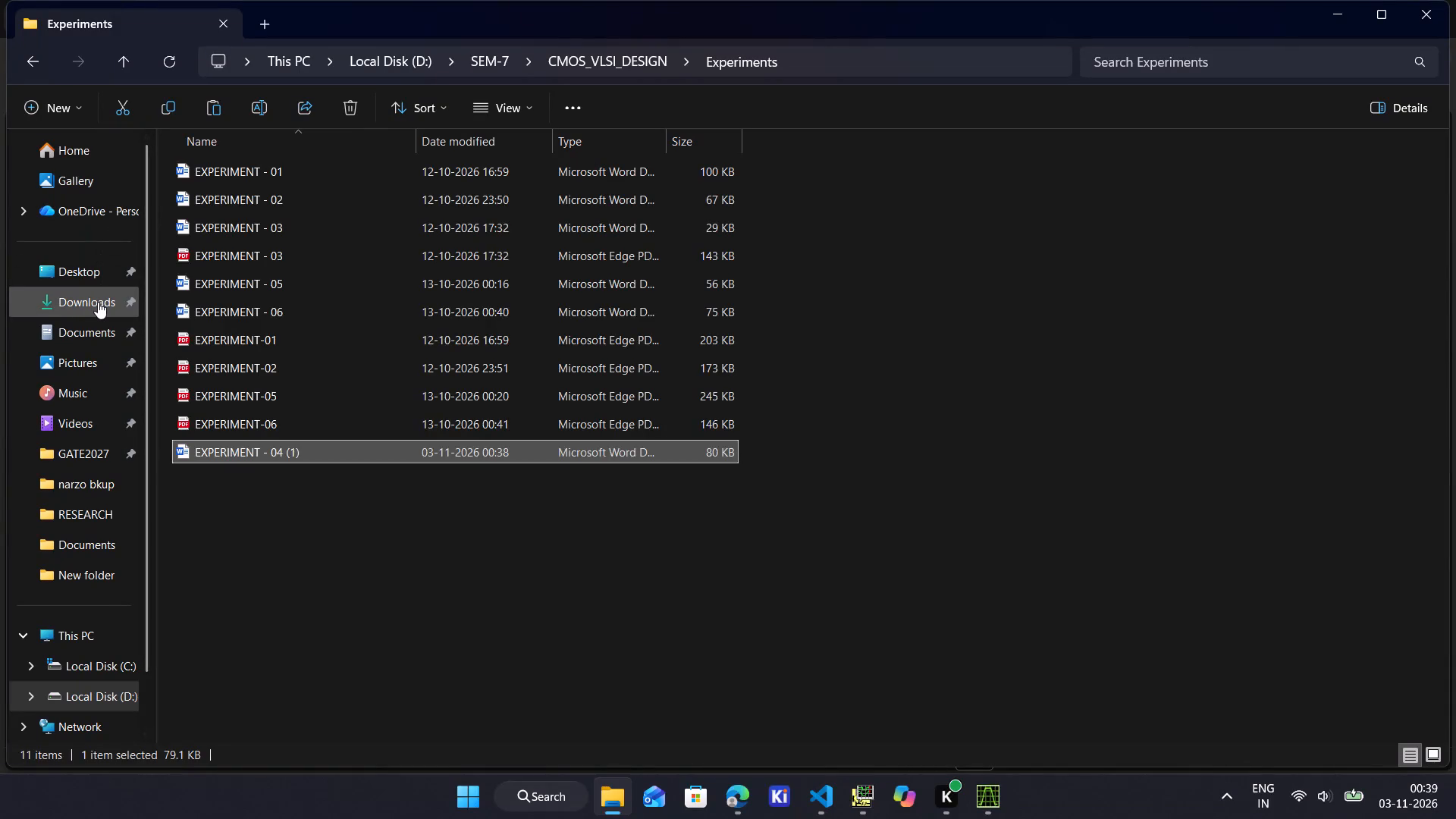
{"action": "left_click", "coordinate": [98, 302]}
{"action": "left_click", "coordinate": [246, 196]}
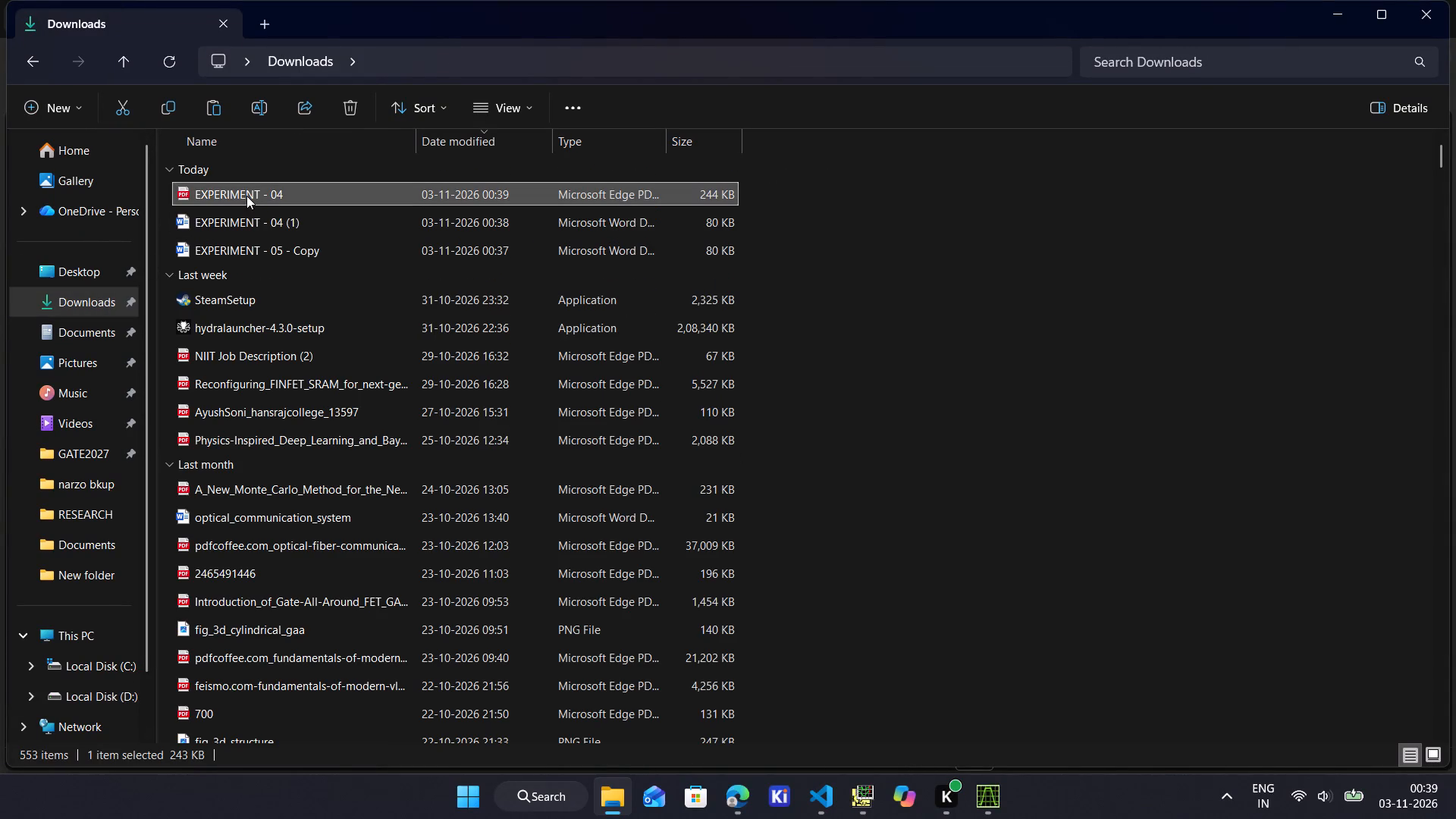
{"action": "key", "text": "ctrl+c"}
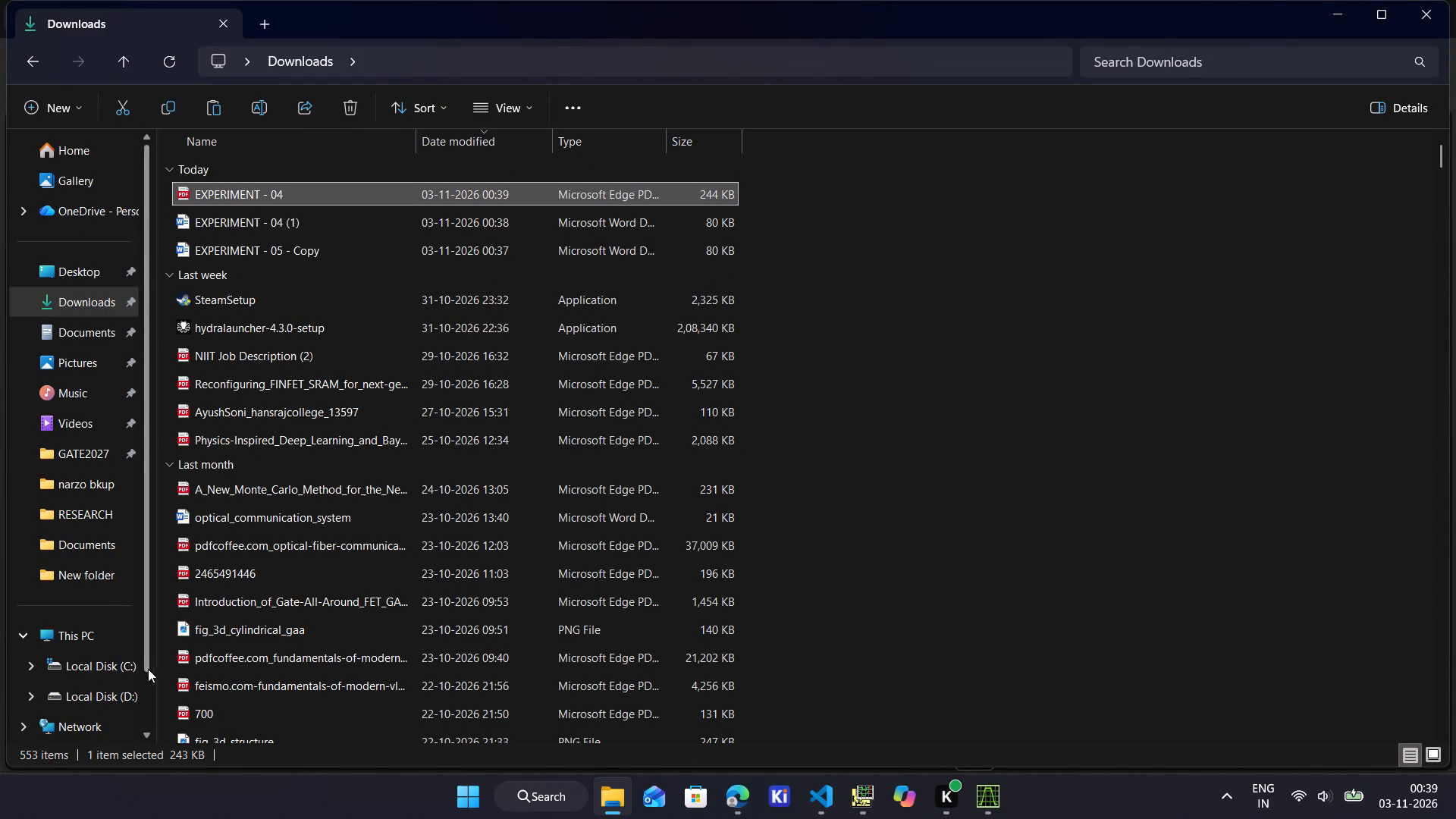
{"action": "left_click", "coordinate": [130, 690]}
{"action": "double_click", "coordinate": [433, 419]}
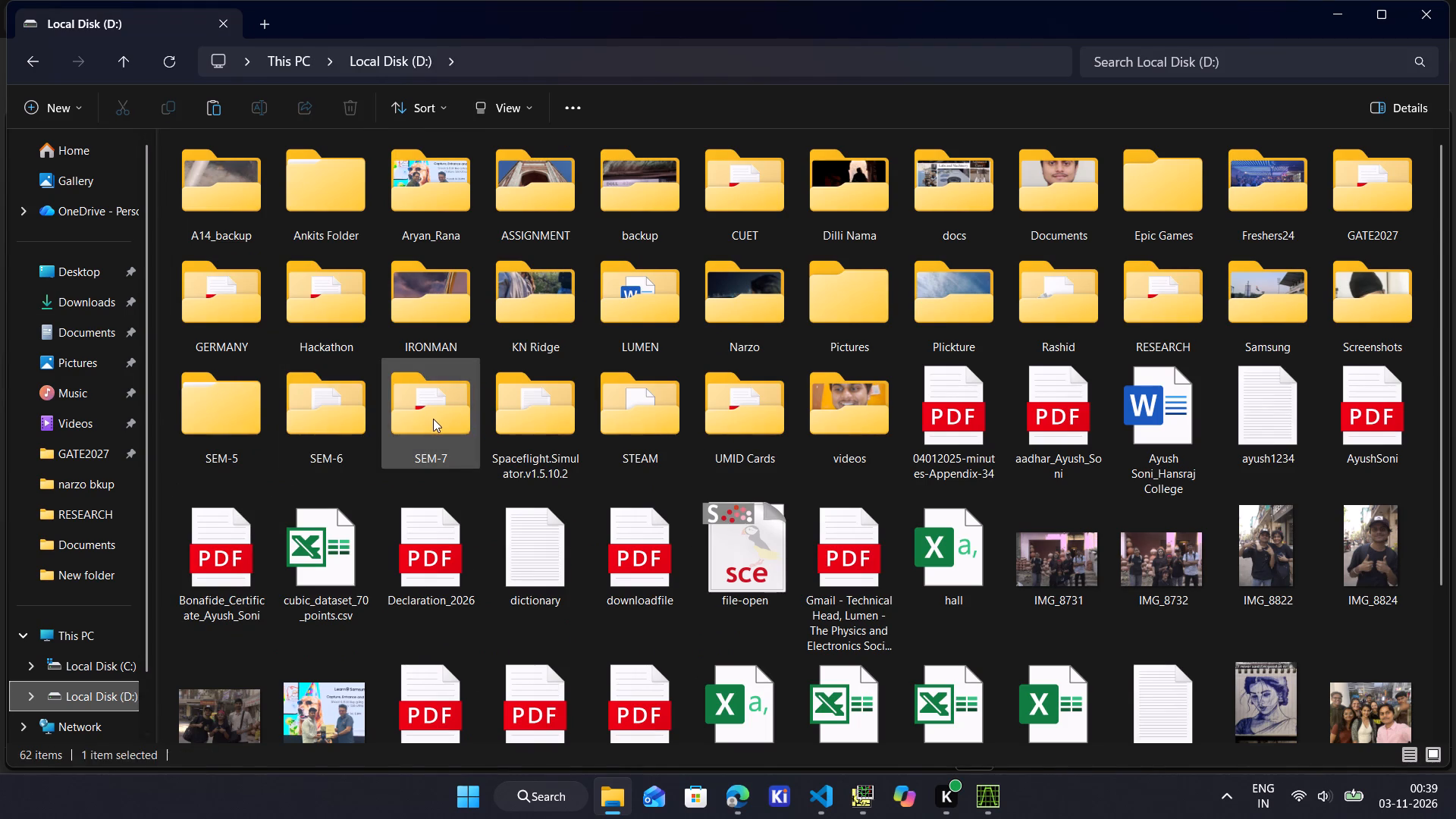
{"action": "double_click", "coordinate": [439, 171]}
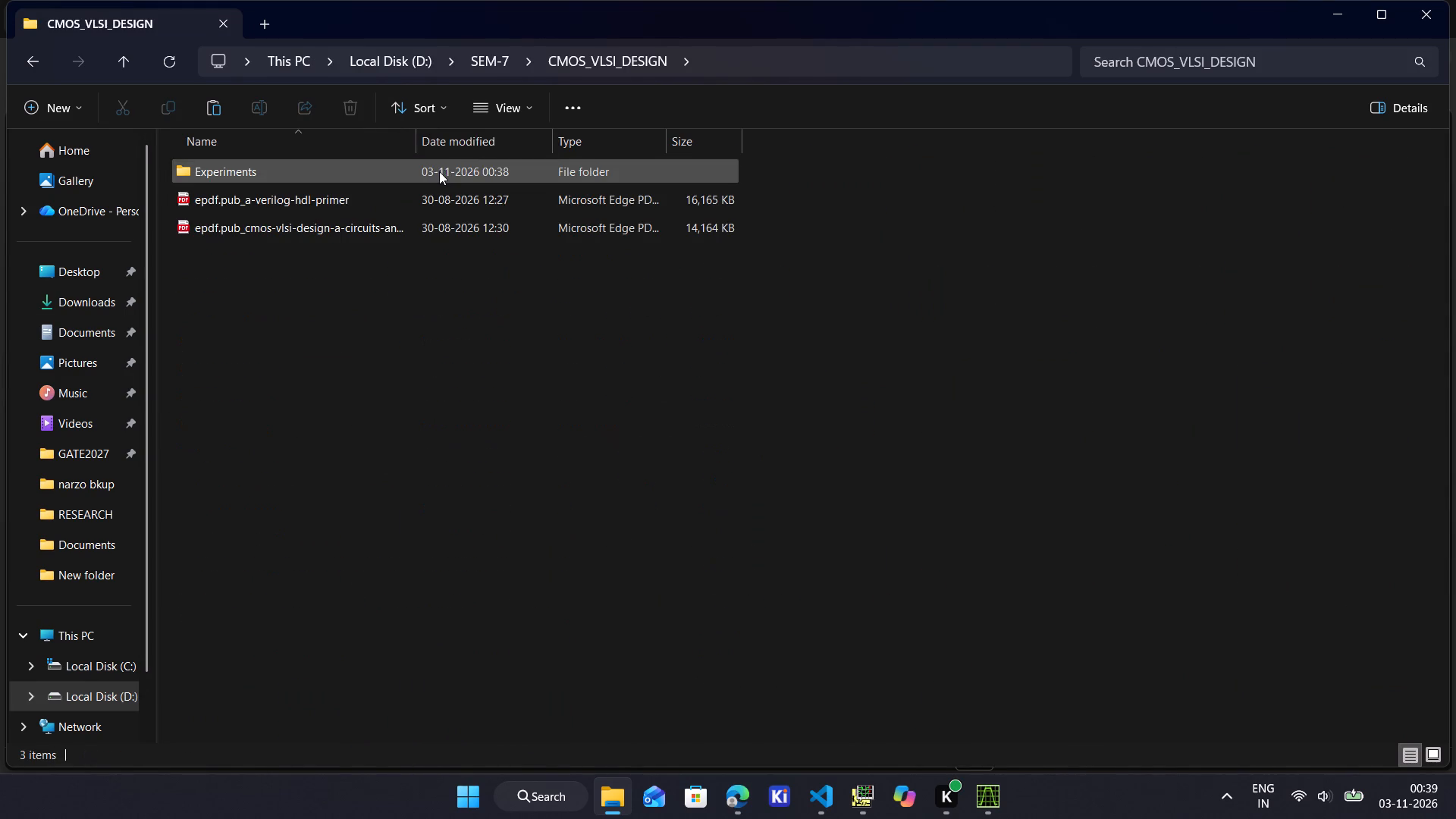
{"action": "double_click", "coordinate": [581, 159]}
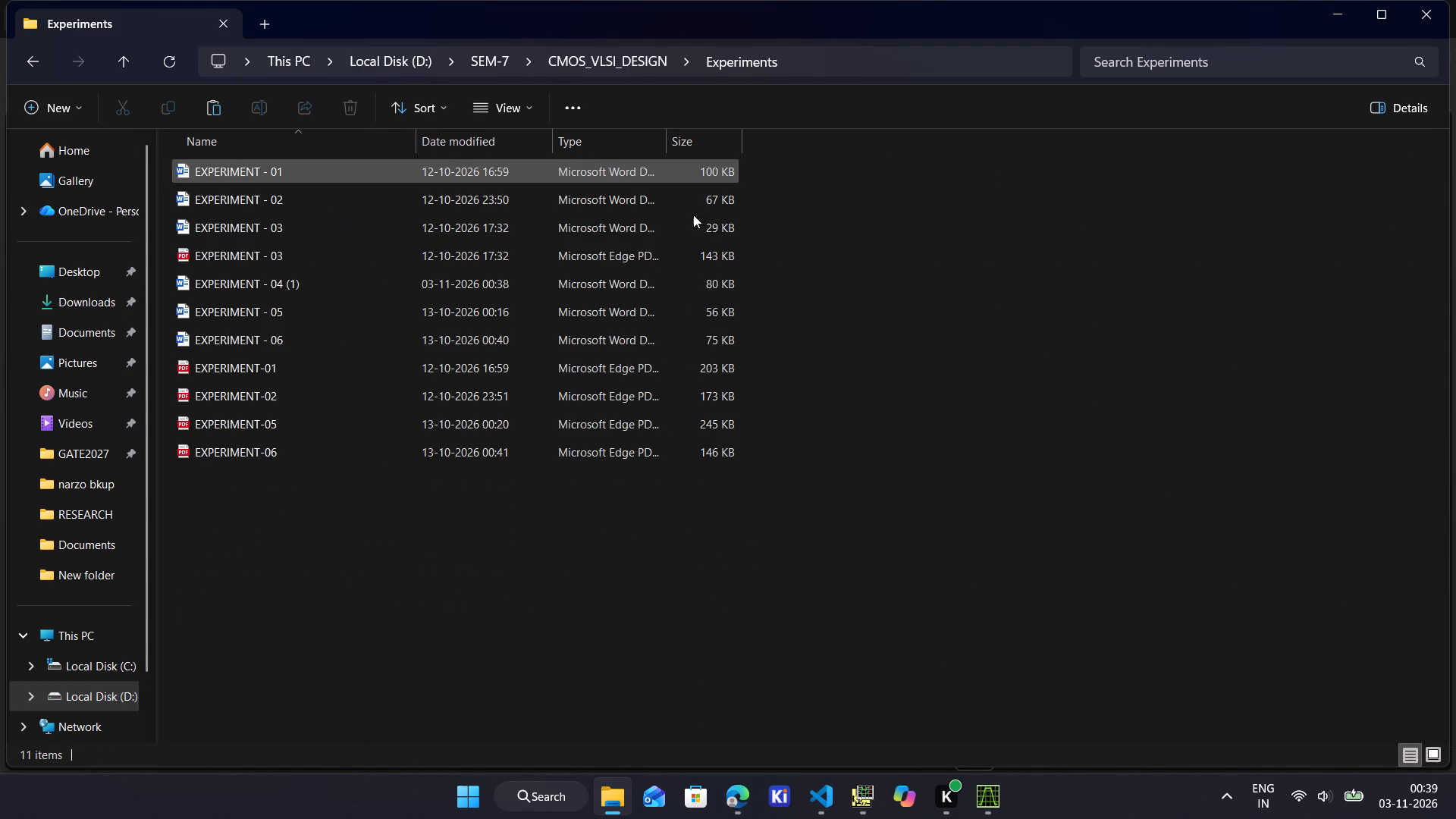
{"action": "key", "text": "ctrl+v"}
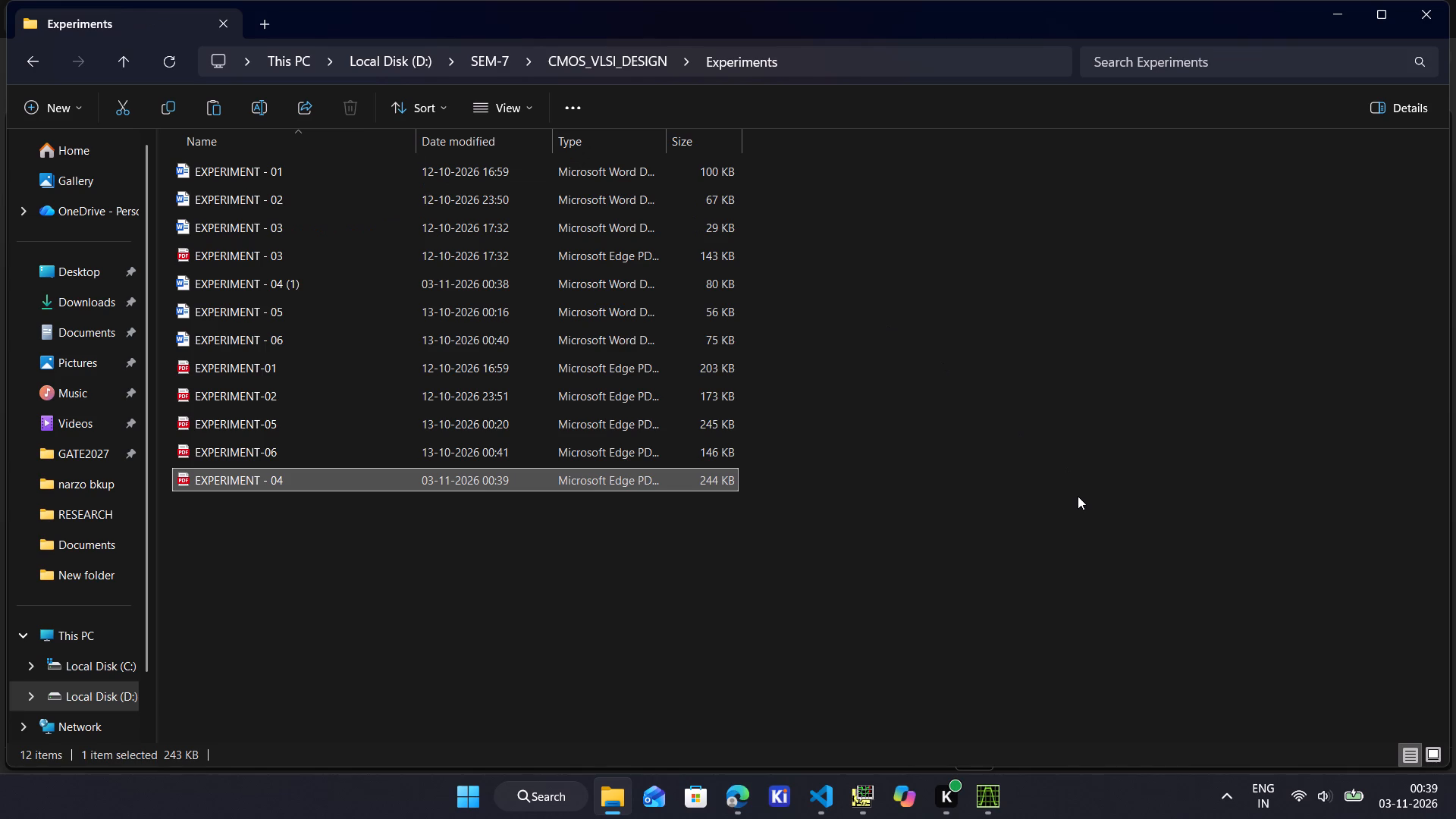
{"action": "triple_click", "coordinate": [183, 68]}
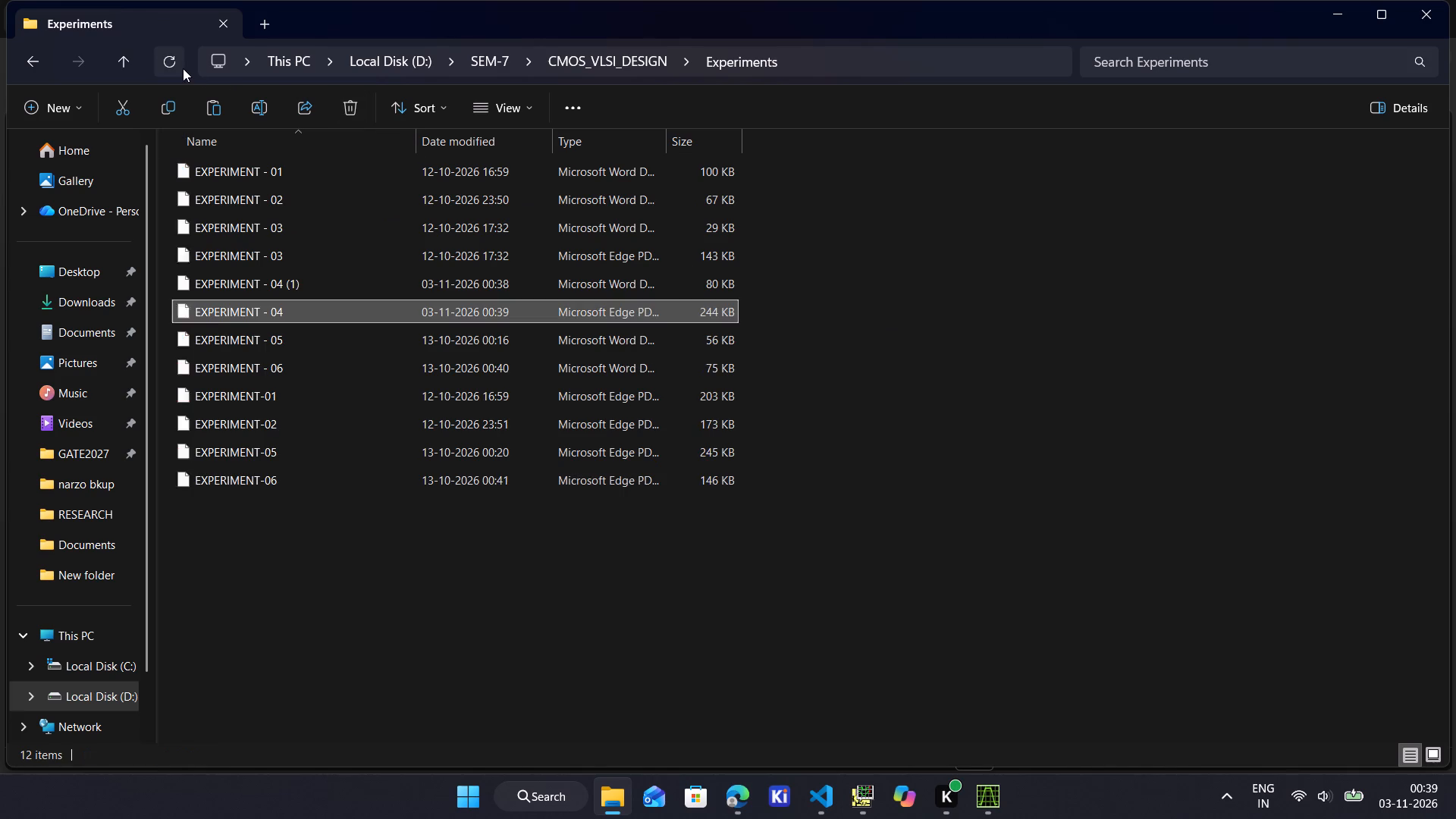
{"action": "double_click", "coordinate": [183, 68]}
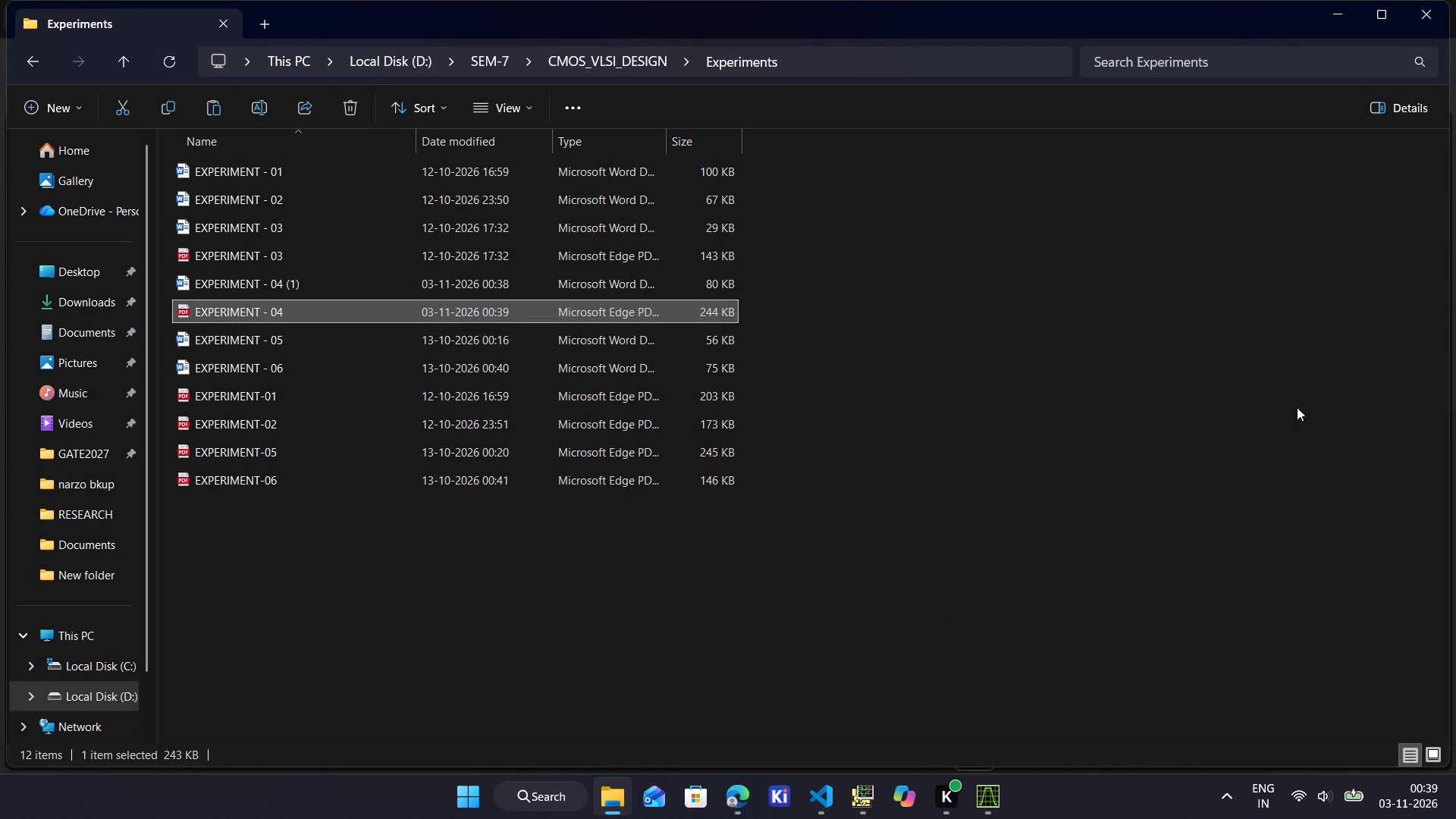
{"action": "left_click", "coordinate": [1429, 8]}
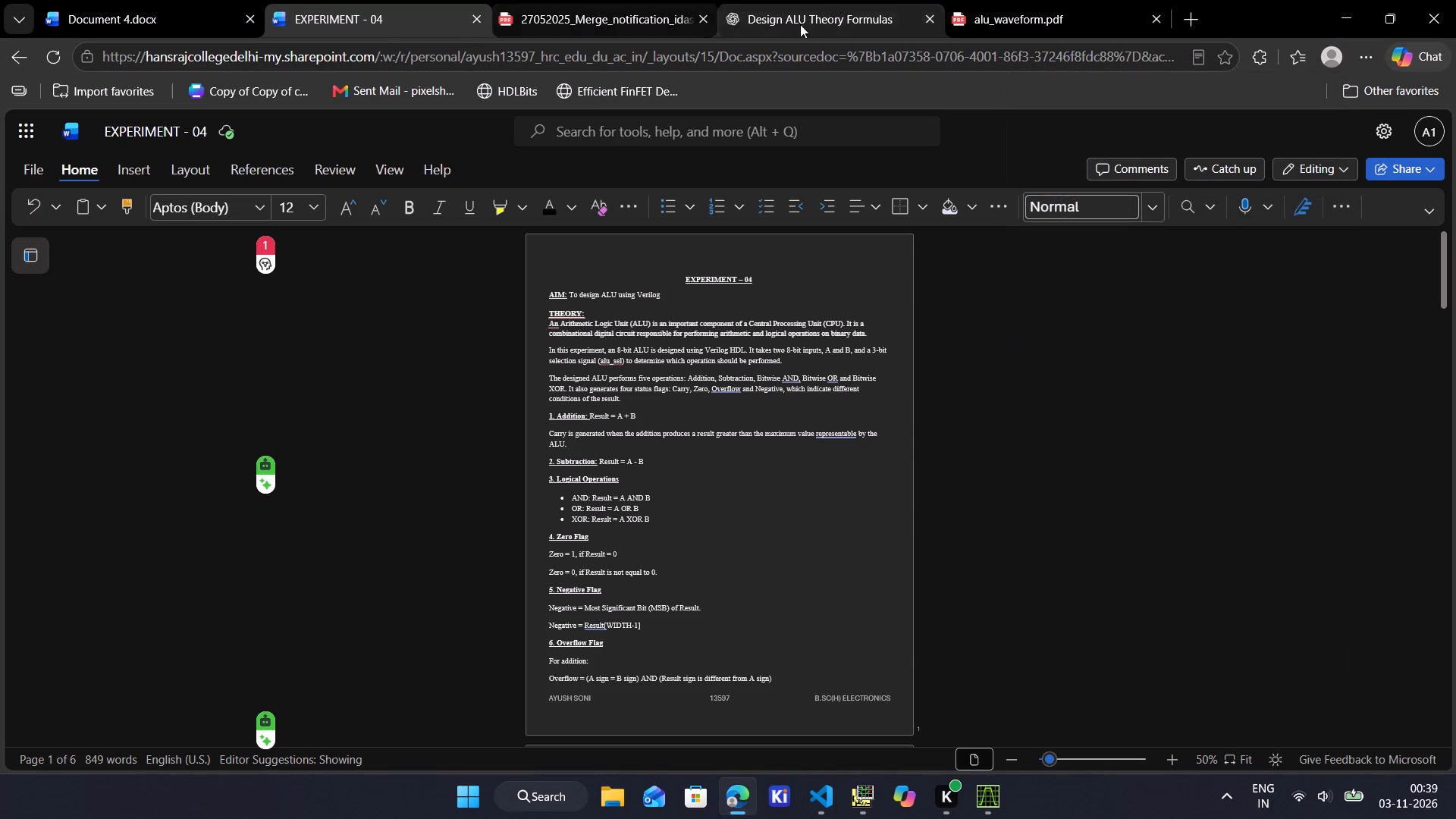
Review the ChatGPT ALU theory answer, the alu_waveform PDF, the report and the list of practicals in the Merge_notification_idas PDF.
{"action": "left_click", "coordinate": [836, 0]}
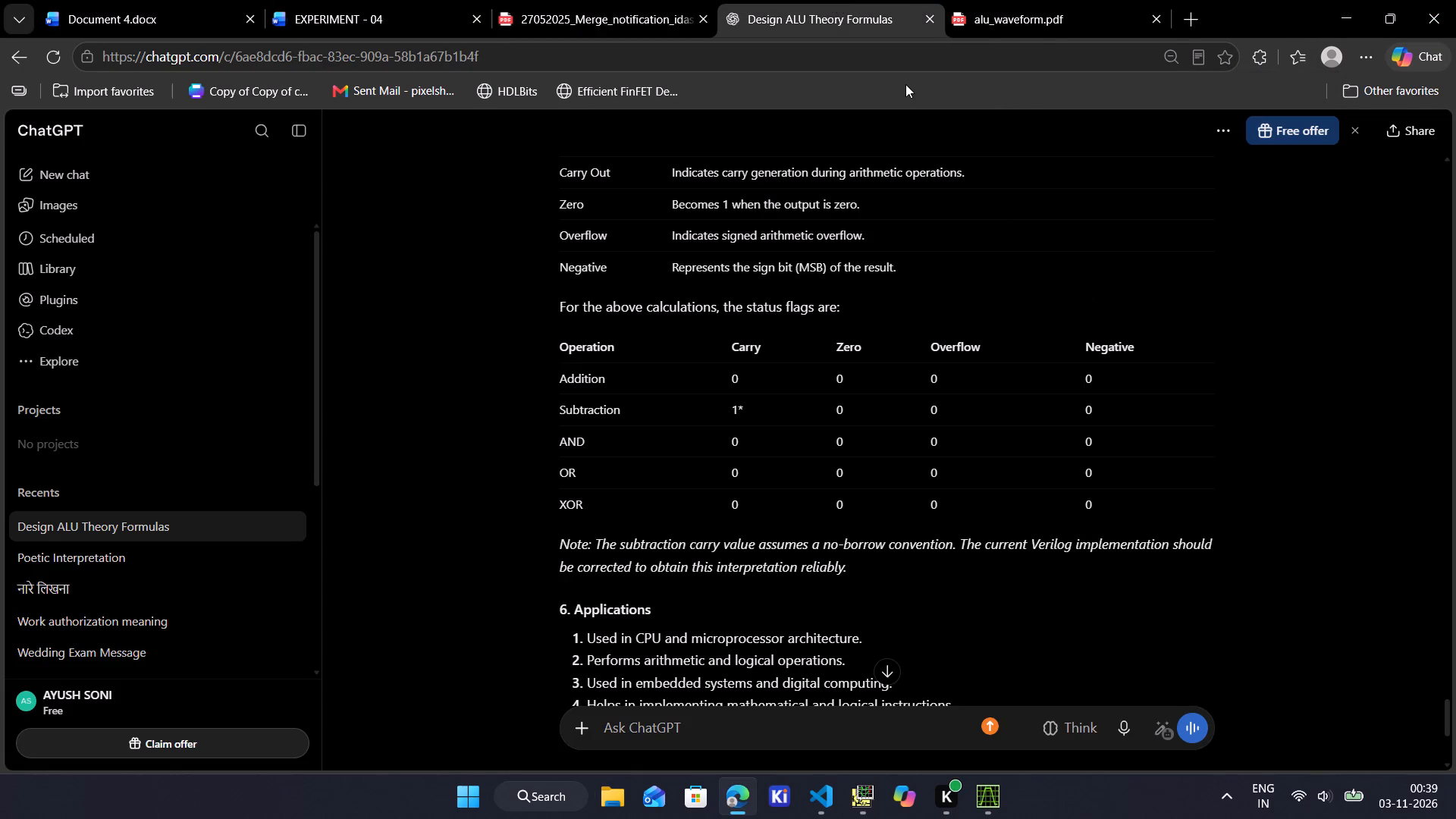
{"action": "scroll", "coordinate": [833, 478], "scroll_direction": "down", "scroll_amount": 4}
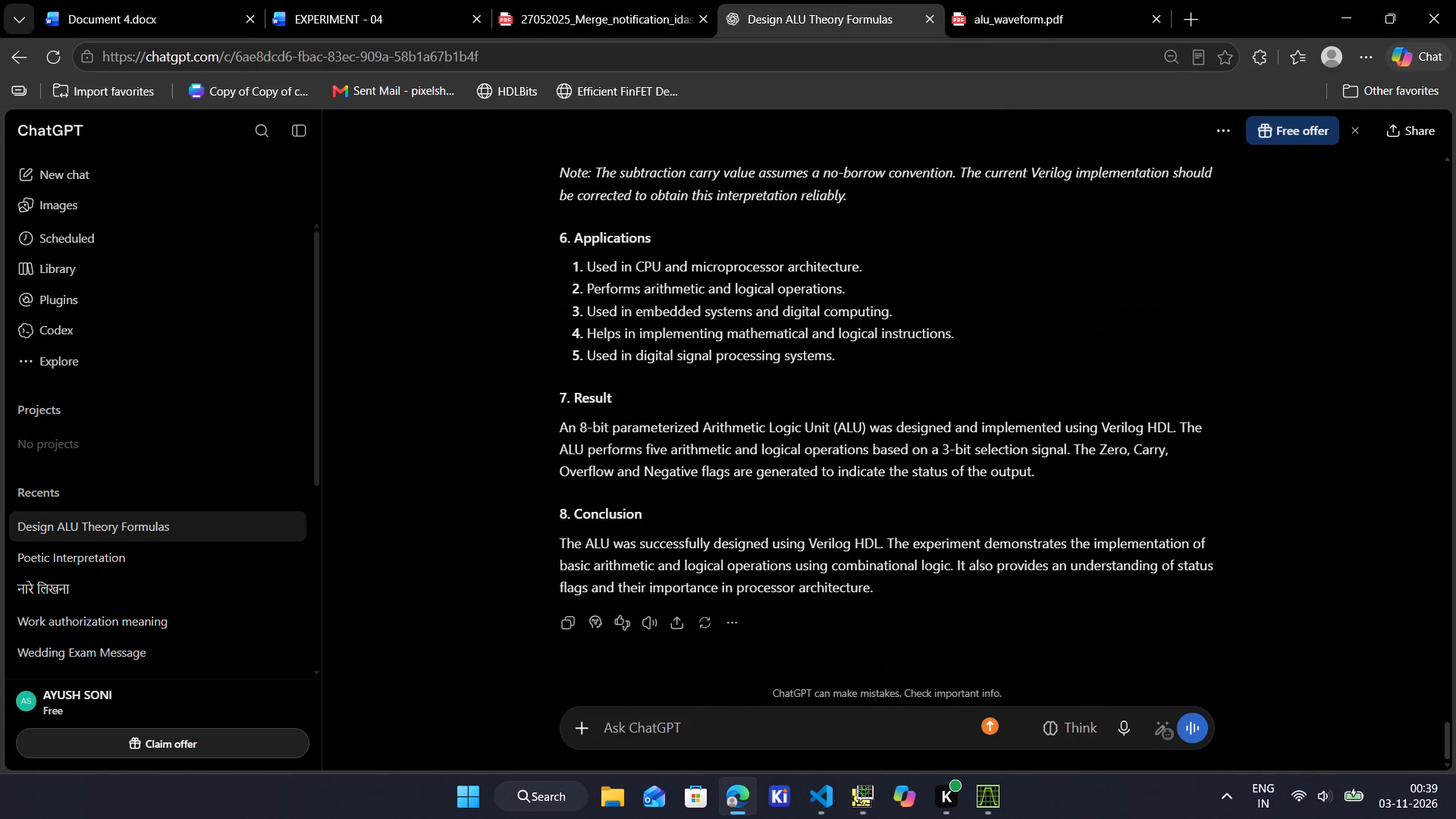
{"action": "scroll", "coordinate": [833, 478], "scroll_direction": "down", "scroll_amount": 2}
{"action": "left_click", "coordinate": [1024, 20]}
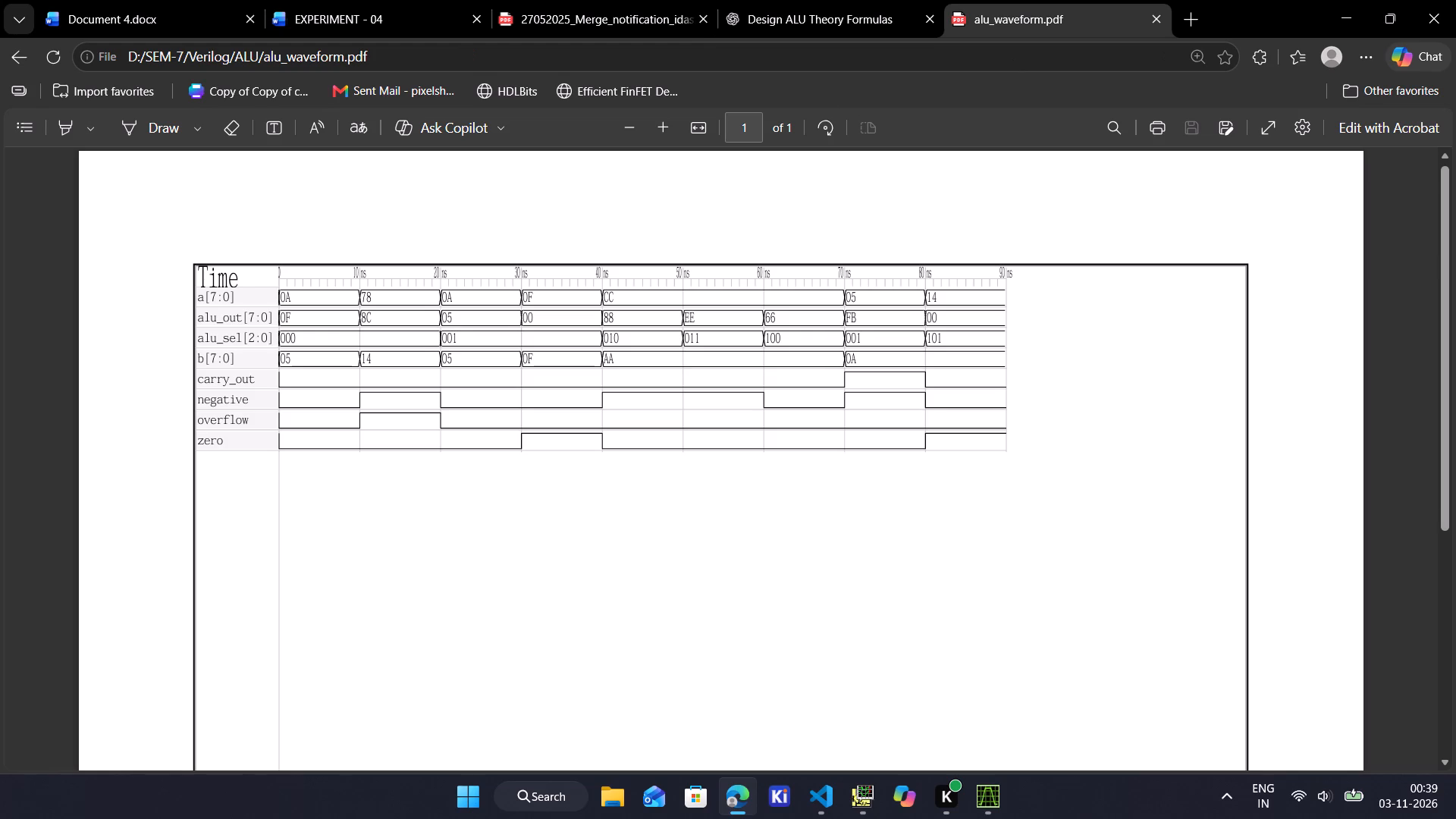
{"action": "scroll", "coordinate": [729, 479], "scroll_direction": "right", "scroll_amount": 2}
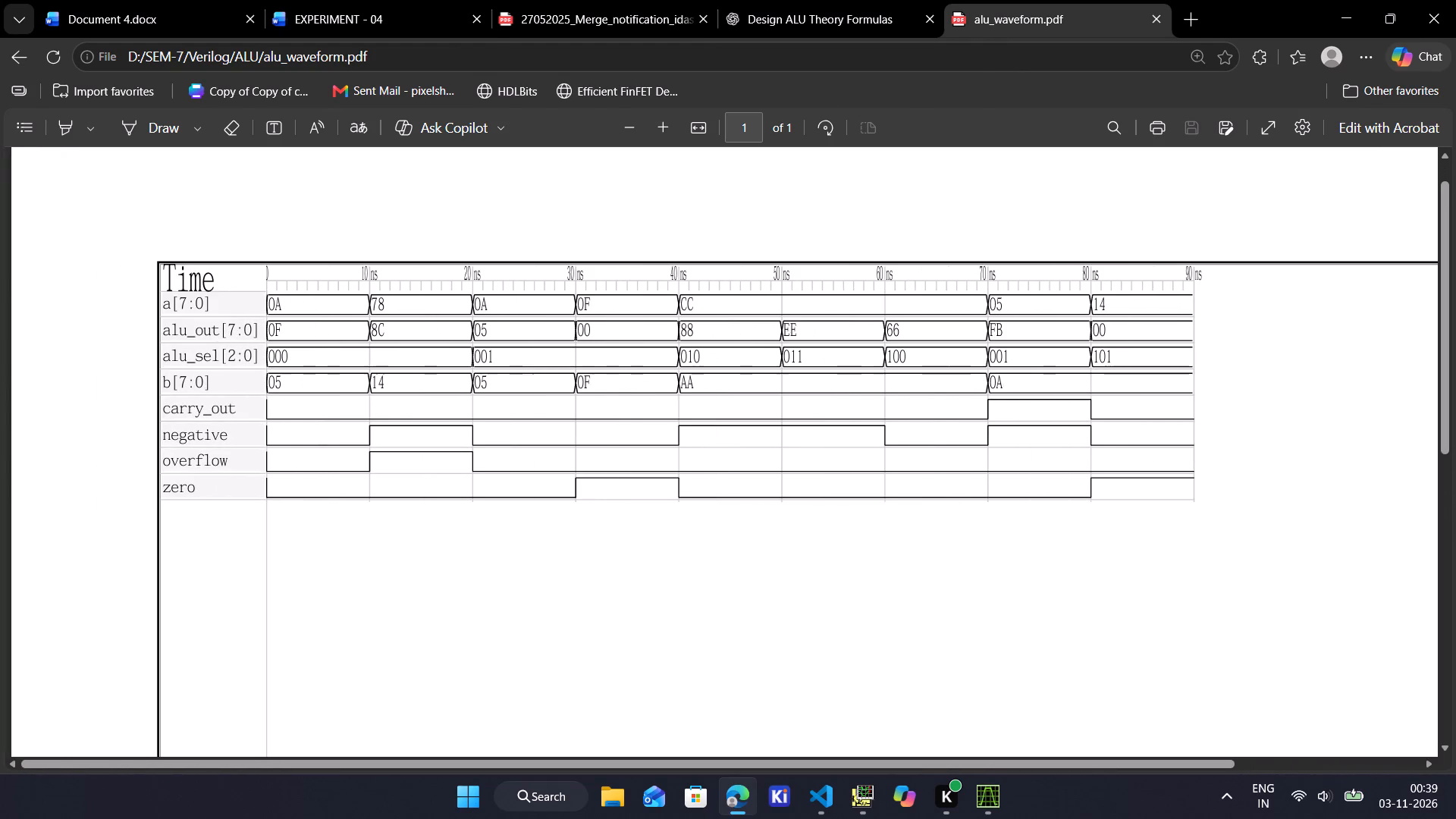
{"action": "left_click", "coordinate": [368, 0]}
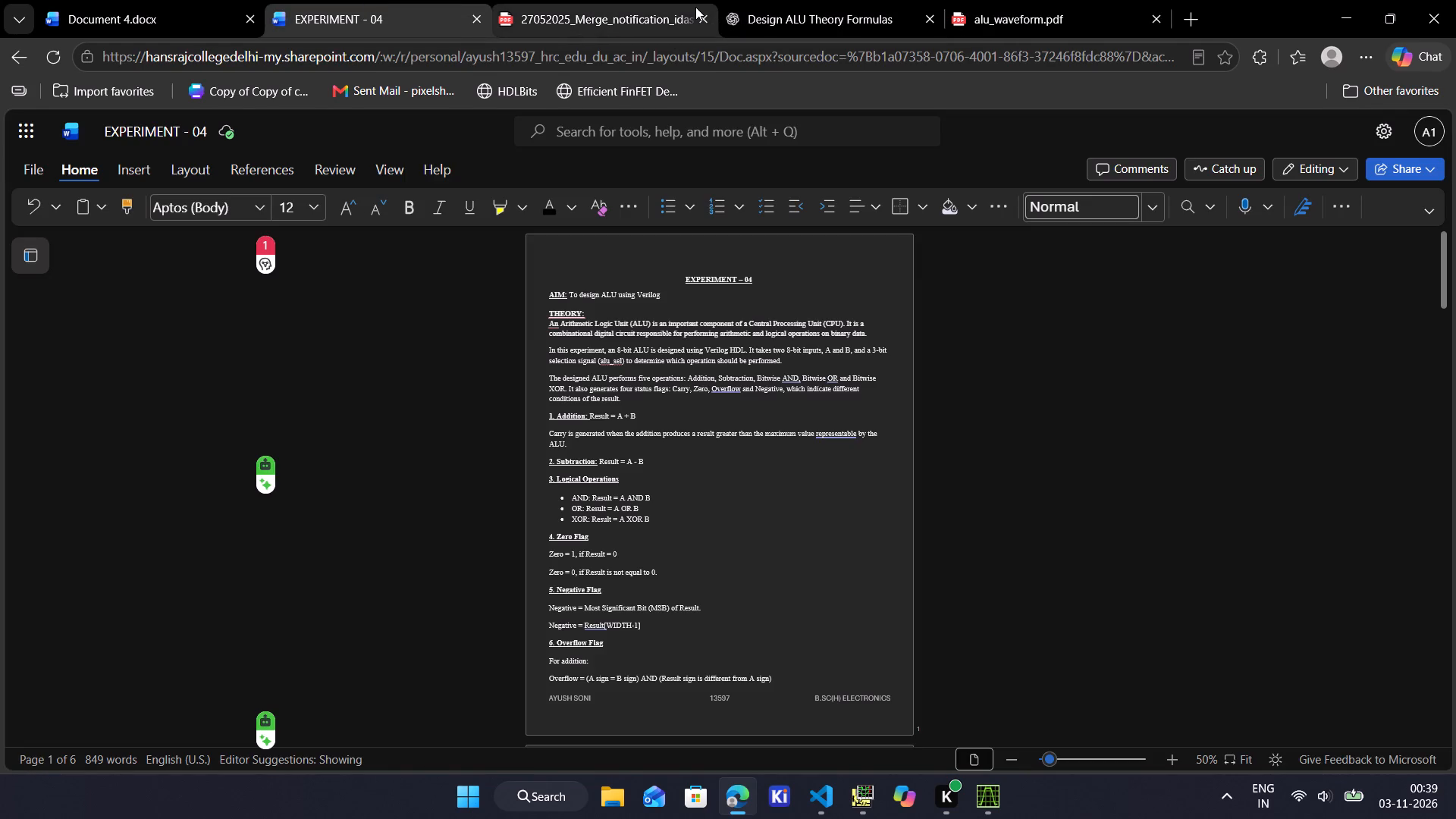
{"action": "left_click", "coordinate": [695, 7]}
{"action": "scroll", "coordinate": [712, 200], "scroll_direction": "down", "scroll_amount": 1}
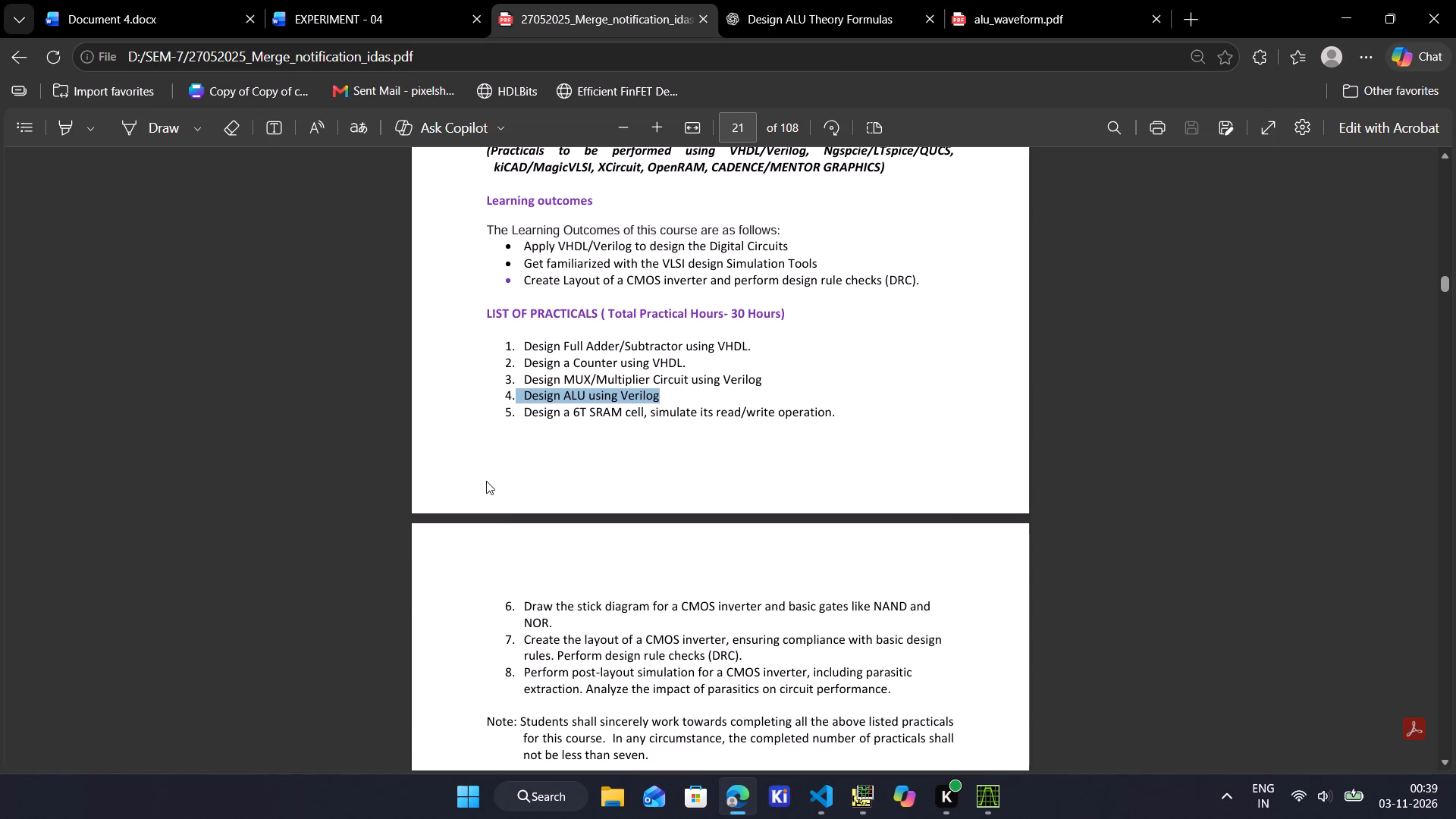
Check practical 5 in the PDF's list of practicals, and switch to Visual Studio Code to review the test cases in tb_alu.v.
{"action": "left_click_drag", "start_coordinate": [514, 414], "coordinate": [673, 414]}
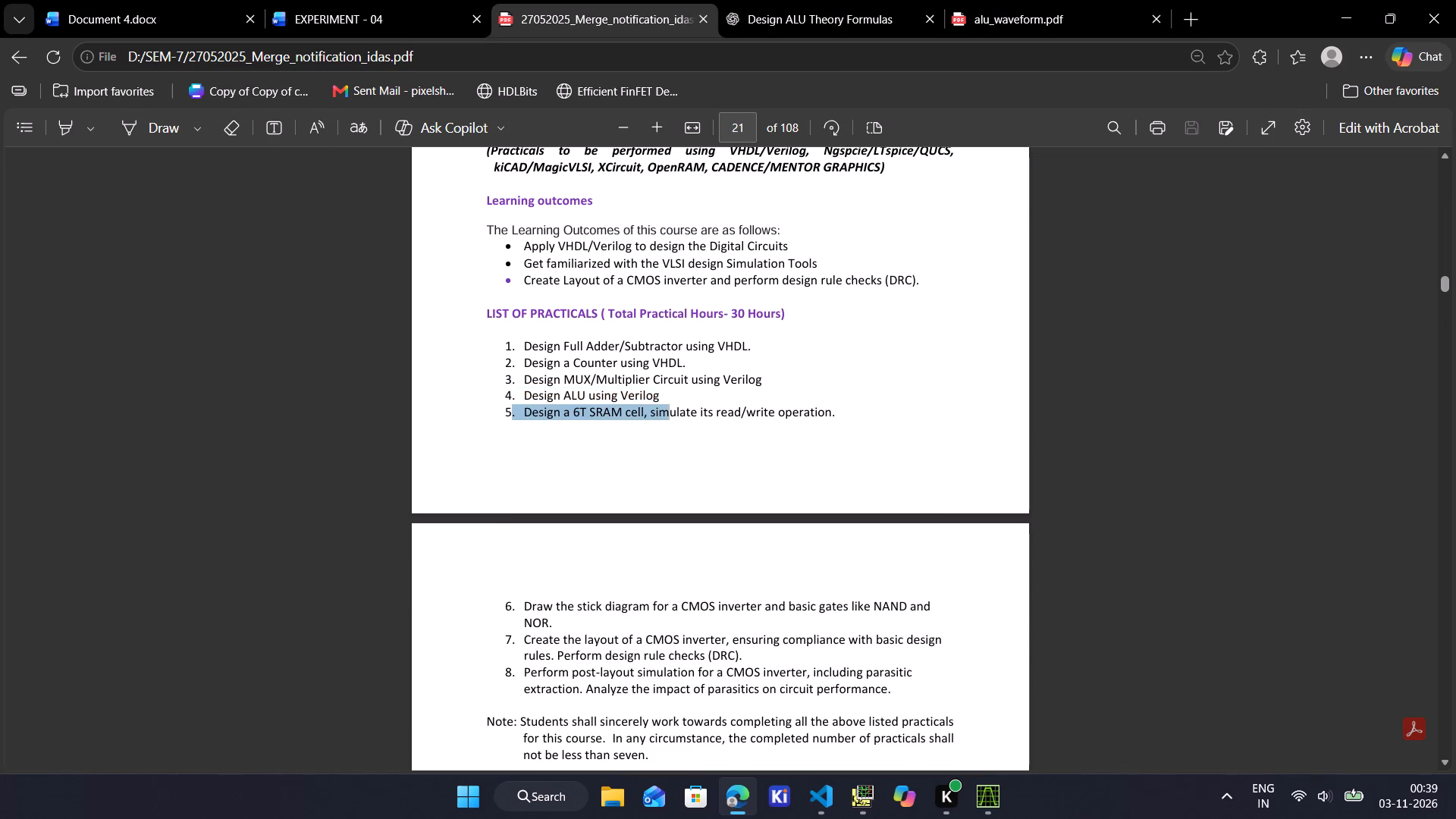
{"action": "left_click_drag", "start_coordinate": [673, 414], "coordinate": [674, 413]}
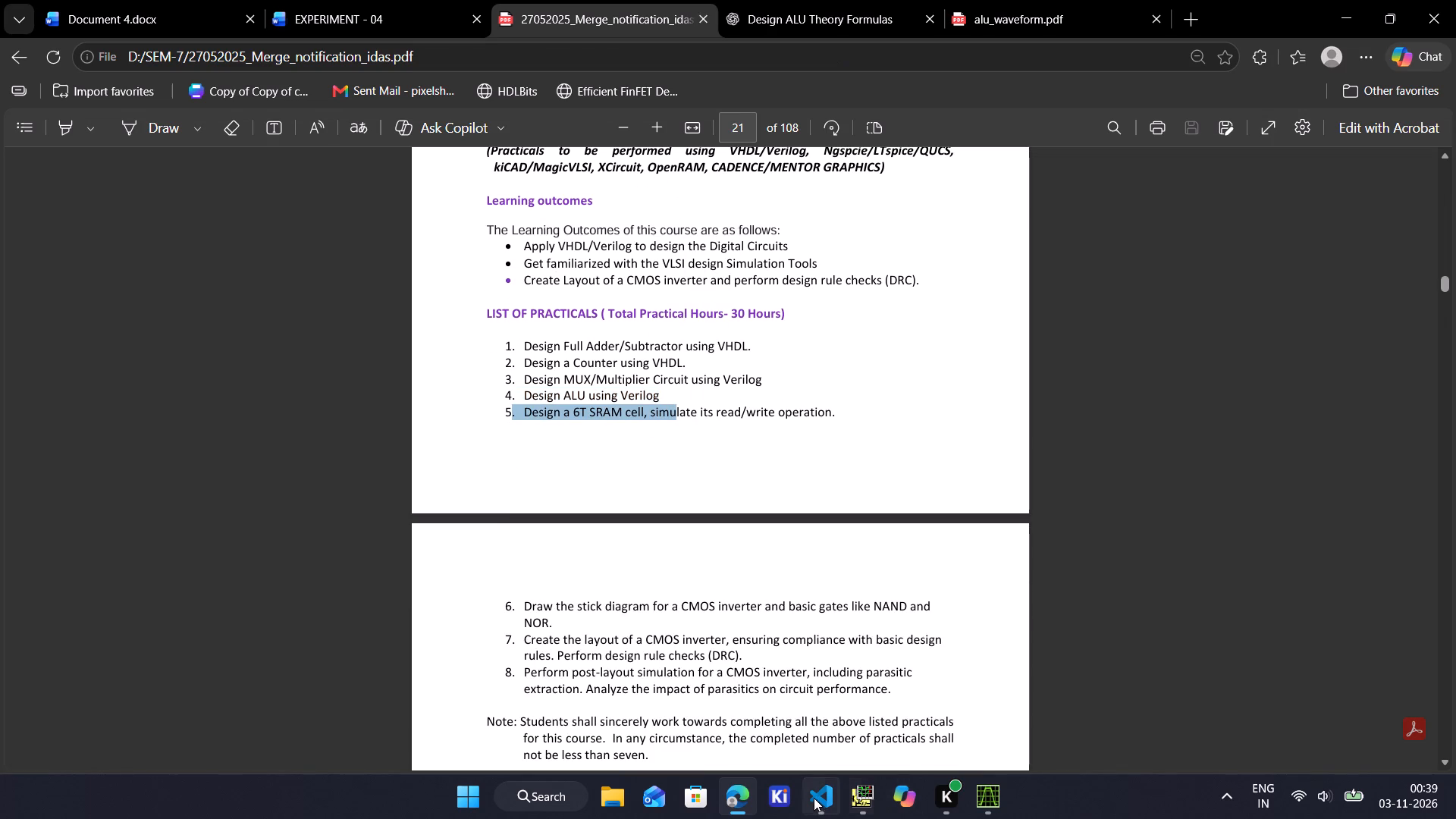
{"action": "left_click", "coordinate": [814, 796]}
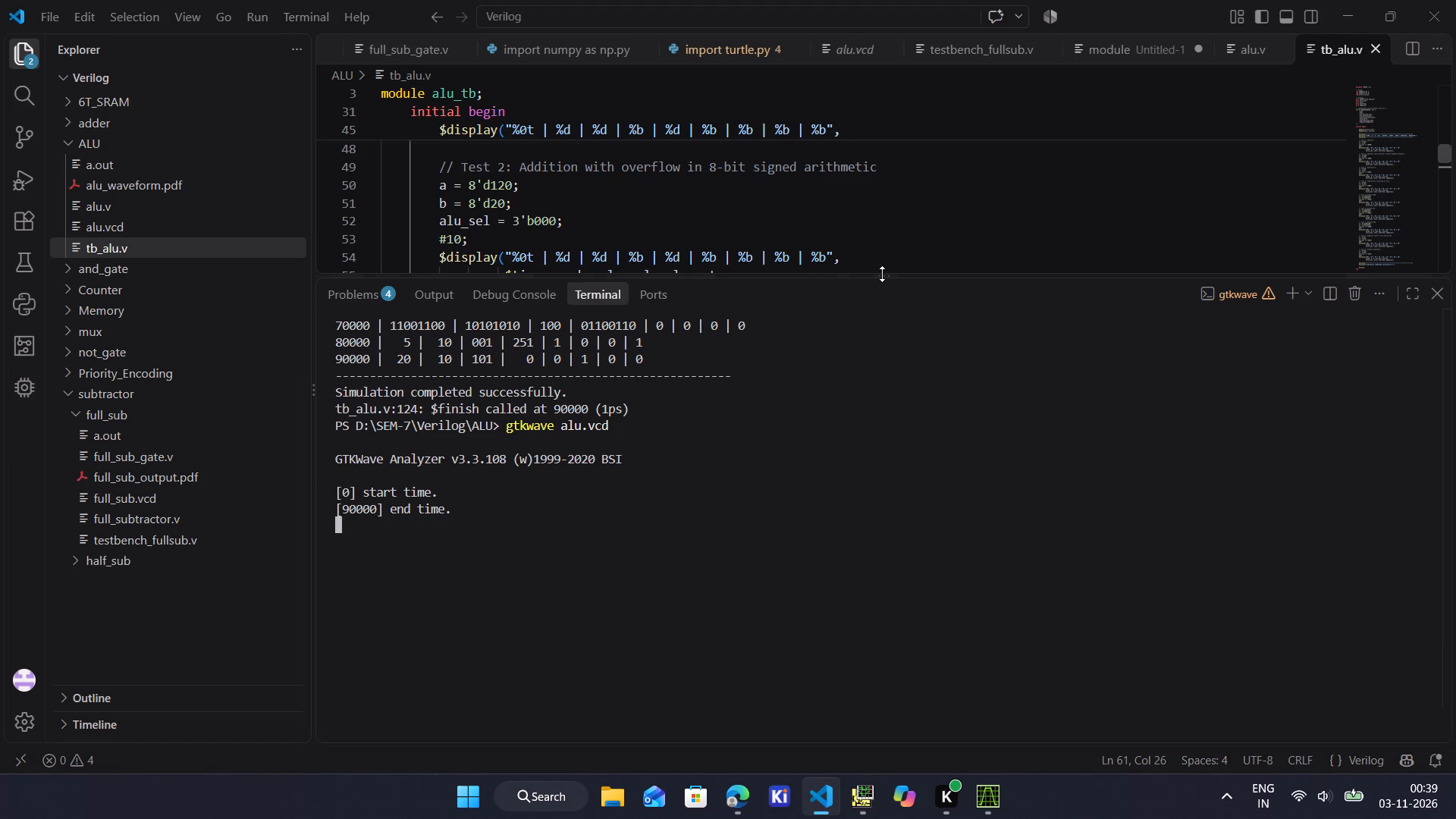
{"action": "left_click_drag", "start_coordinate": [882, 274], "coordinate": [898, 395]}
{"action": "scroll", "coordinate": [834, 230], "scroll_direction": "down", "scroll_amount": 5}
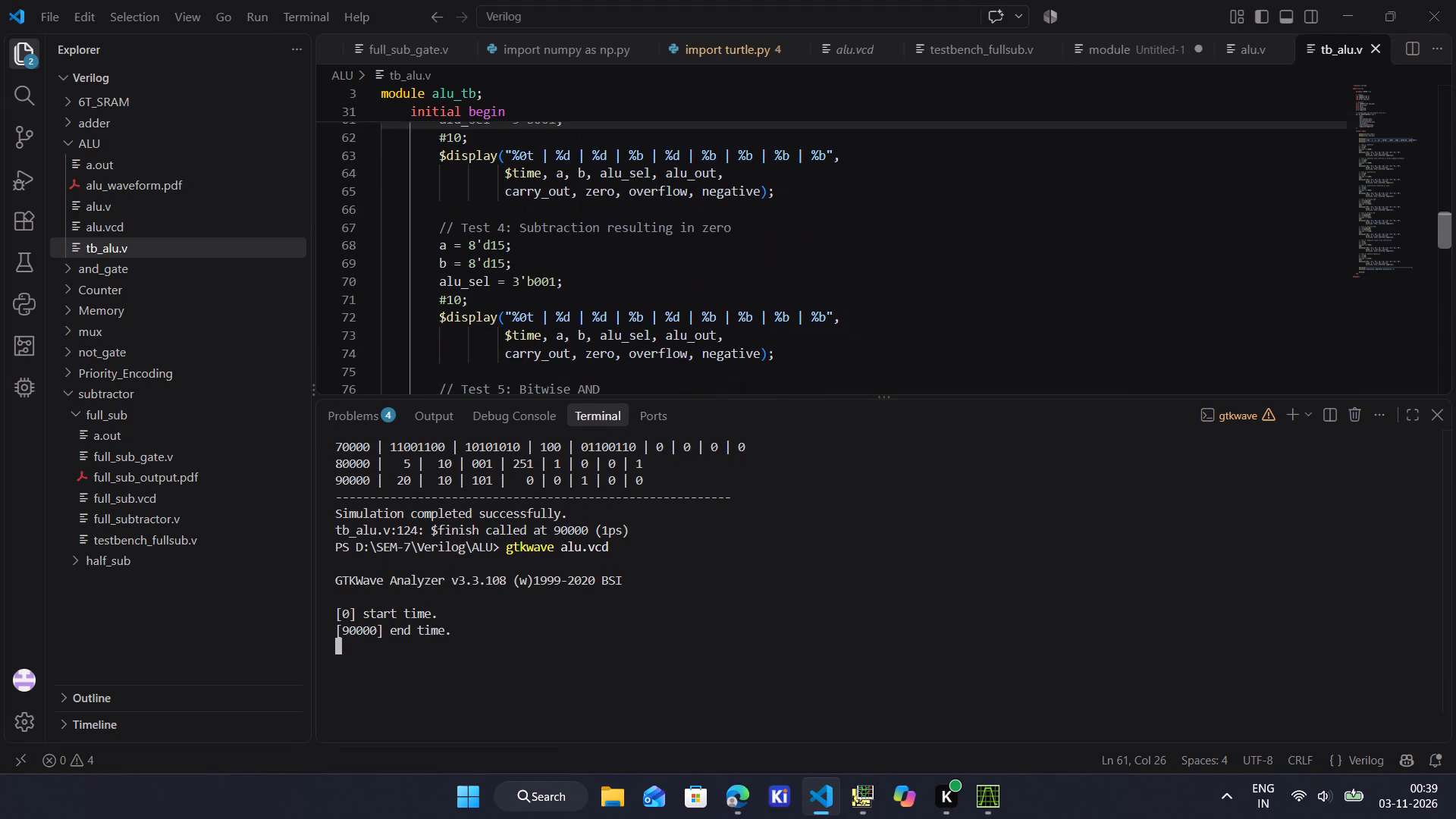
{"action": "scroll", "coordinate": [834, 230], "scroll_direction": "down", "scroll_amount": 6}
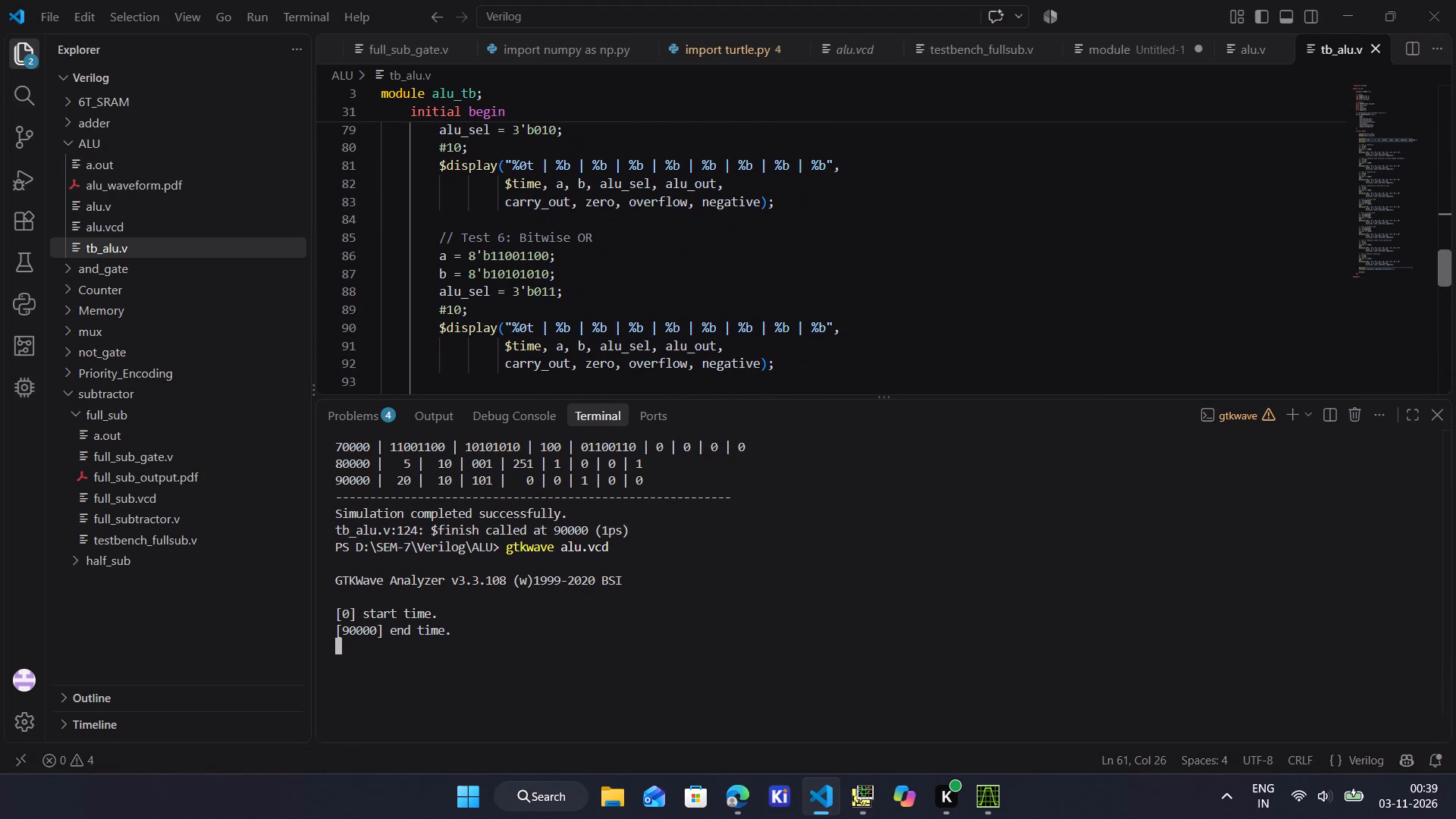
{"action": "scroll", "coordinate": [879, 315], "scroll_direction": "down", "scroll_amount": 3}
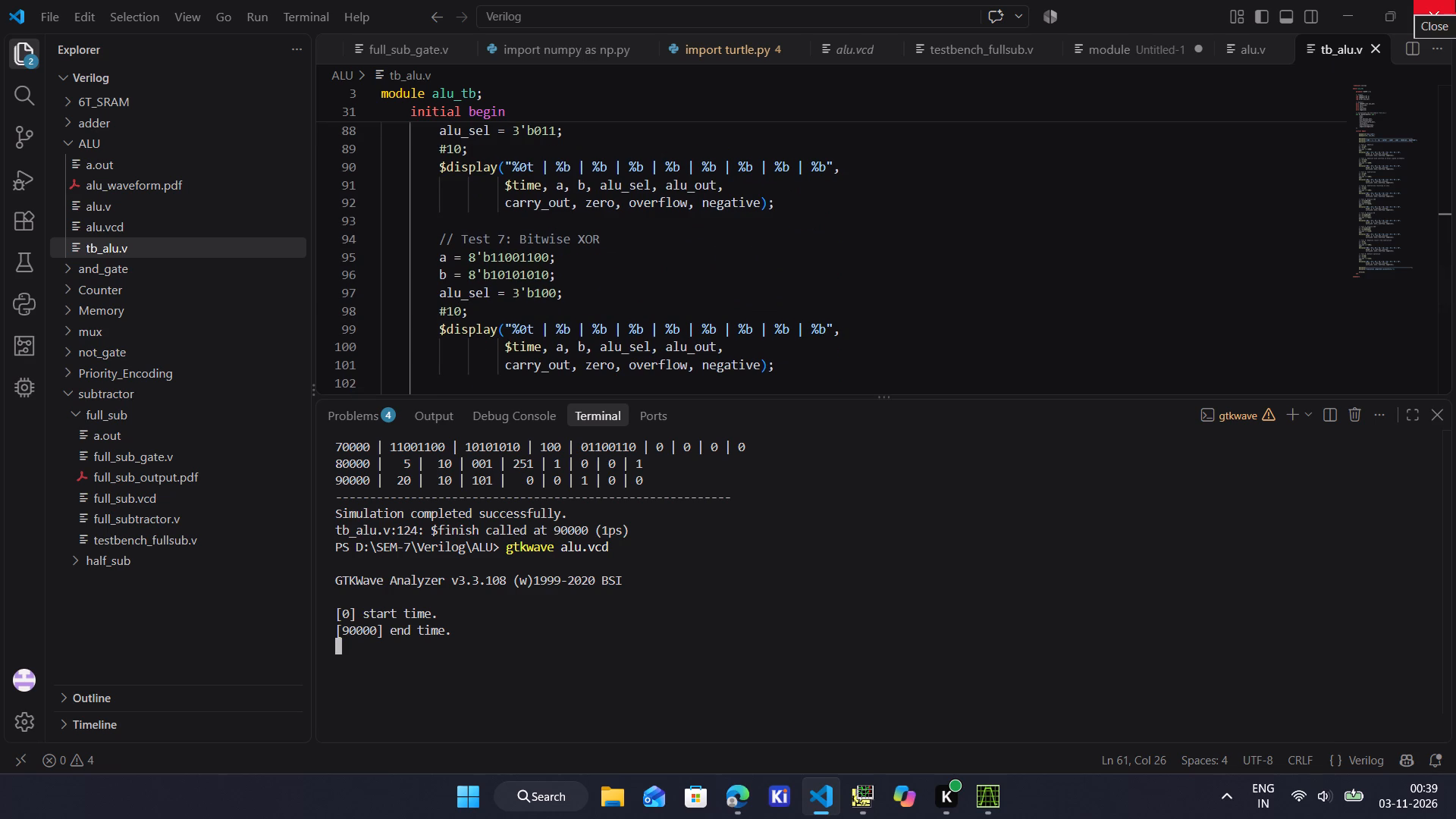
Close the Visual Studio Code window containing the ALU Verilog project.
{"action": "left_click", "coordinate": [1448, 1]}
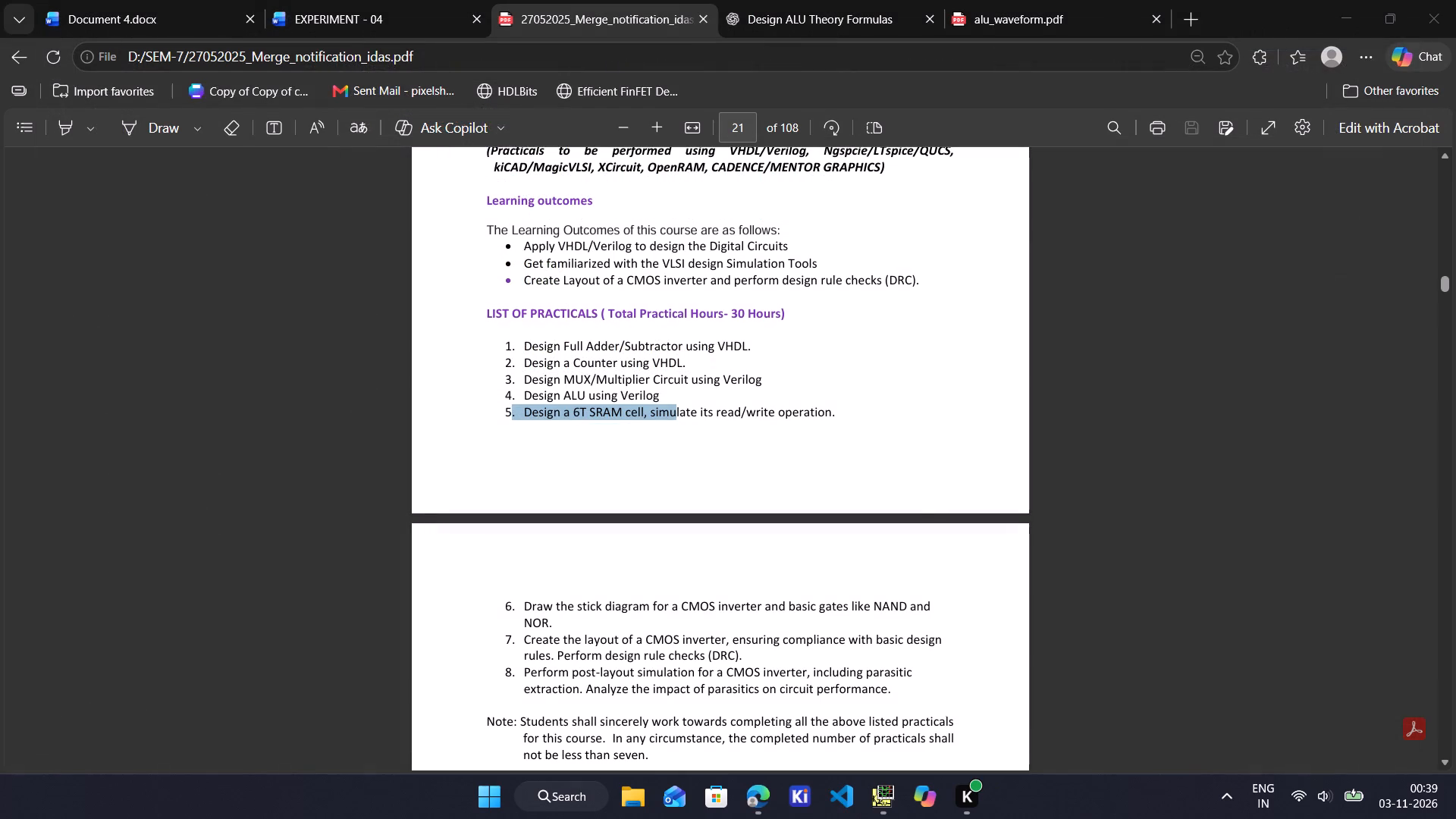
{"action": "left_click", "coordinate": [1455, 0]}
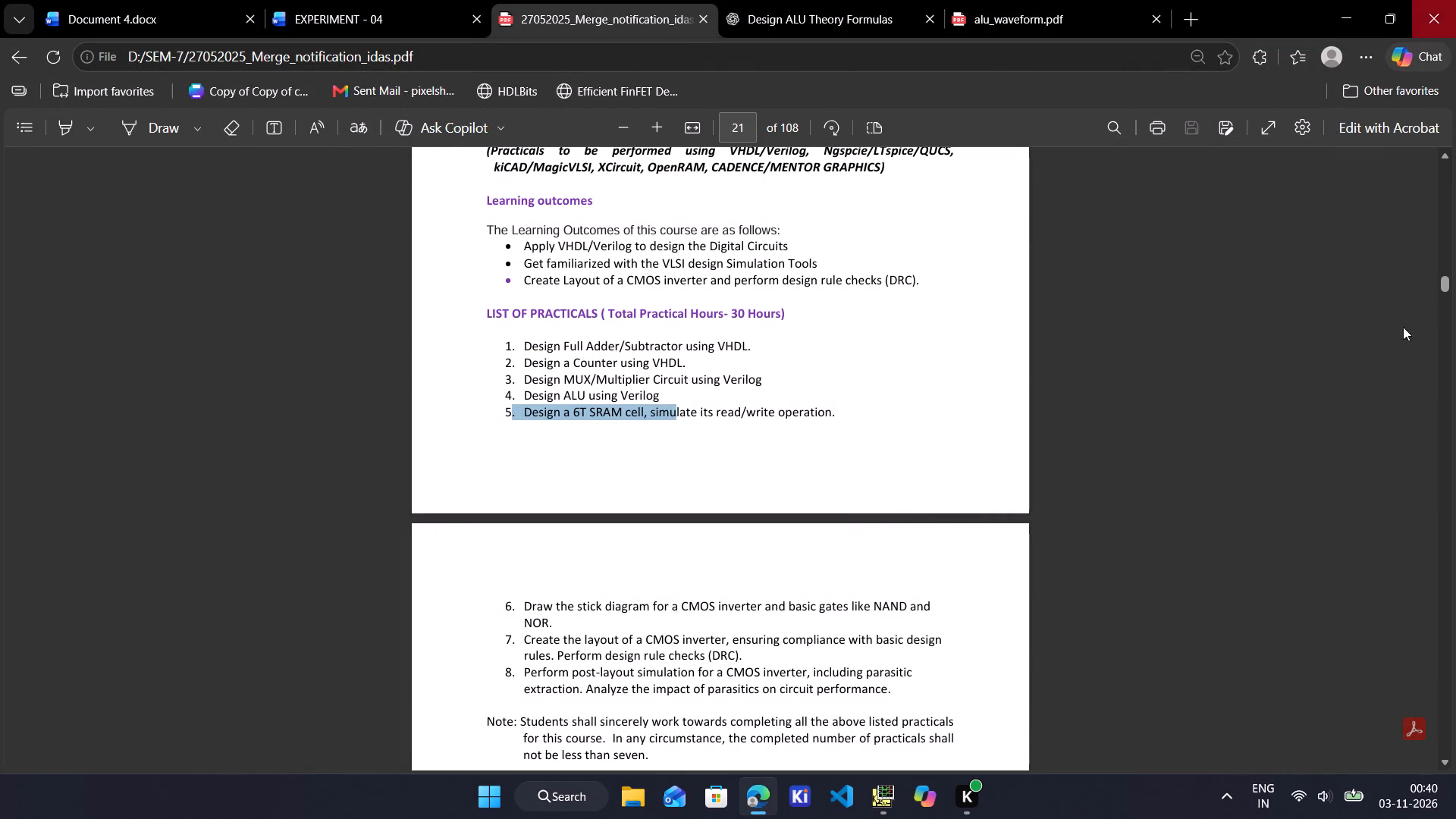